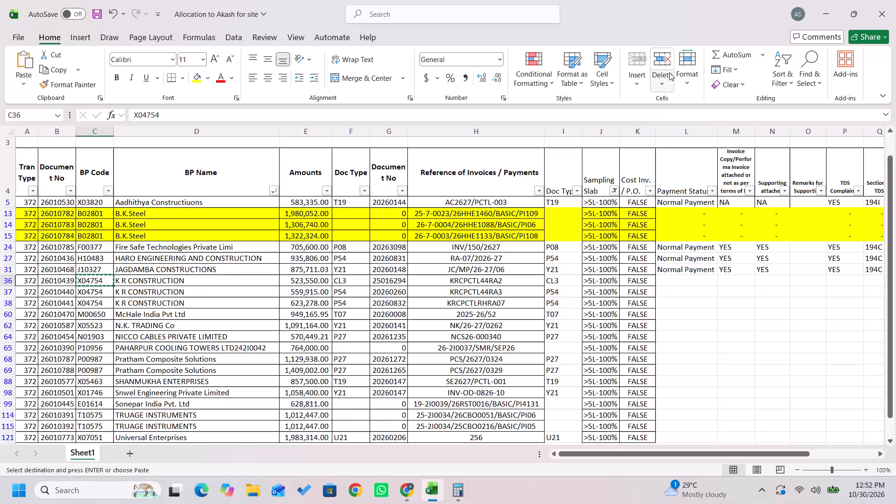
Review the first K R CONSTRUCTION payment row, reference KRCPCTL44RA2, across its columns in the allocation sheet.
key(Right)
key(Right)
key(Right)
key(Right)
key(Right)
key(Right)
key(Right)
key(Right)
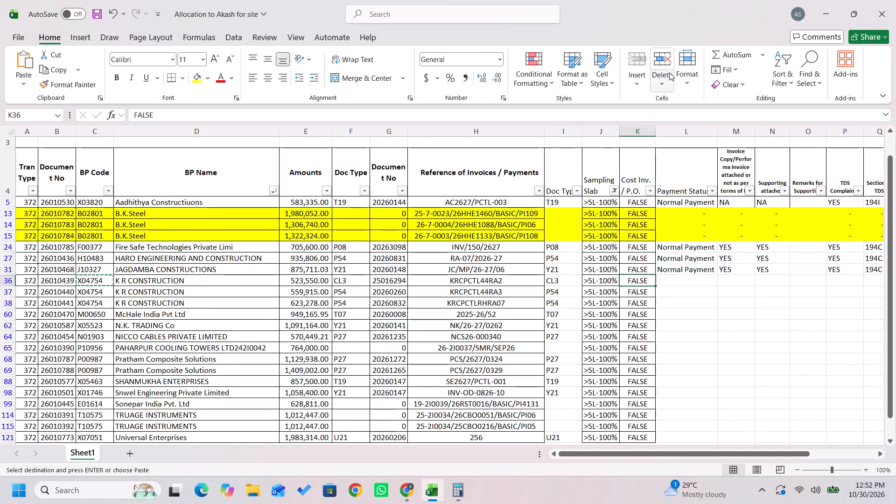
key(Left)
key(Left)
key(Left)
key(Left)
key(Left)
key(Left)
key(Left)
key(Left)
key(Escape)
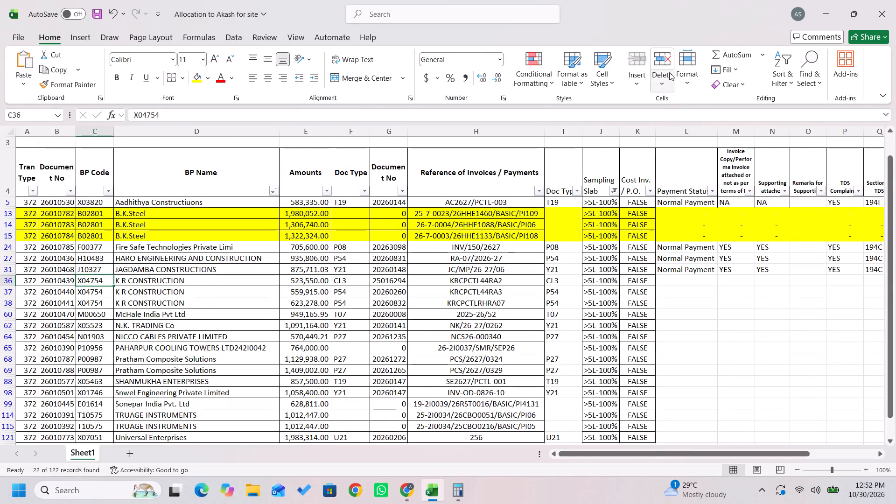
key(Right)
key(Right)
key(Right)
key(Left)
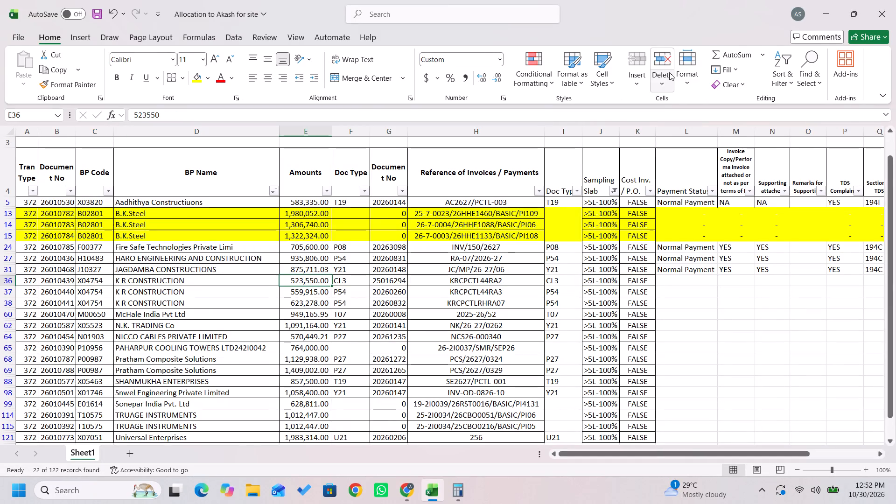
key(Left)
key(Left)
key(Left)
key(Right)
Filter K R CONSTRUCTION's invoices in LN by supplier invoice KRCPCTL44RA2, copied from that row of the Excel sheet.
key(ctrl+c)
key(alt+Tab)
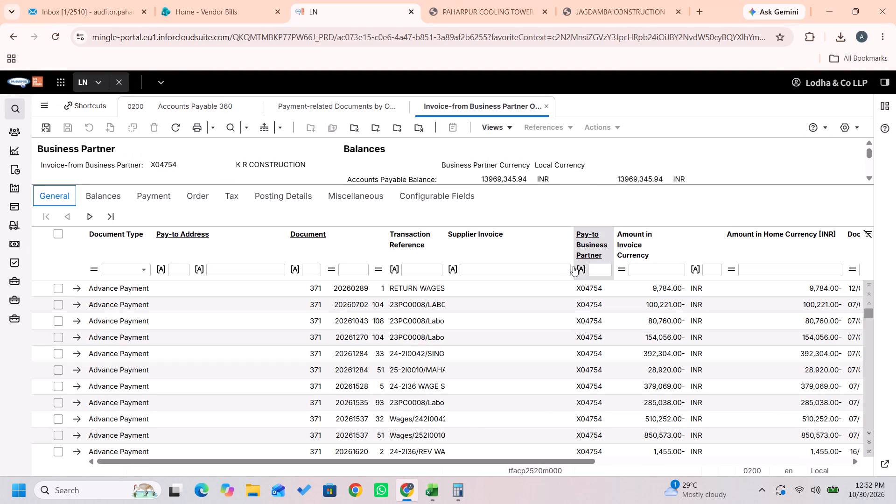
click(531, 275)
key(alt+Tab)
key(Right)
key(Right)
key(Right)
key(Right)
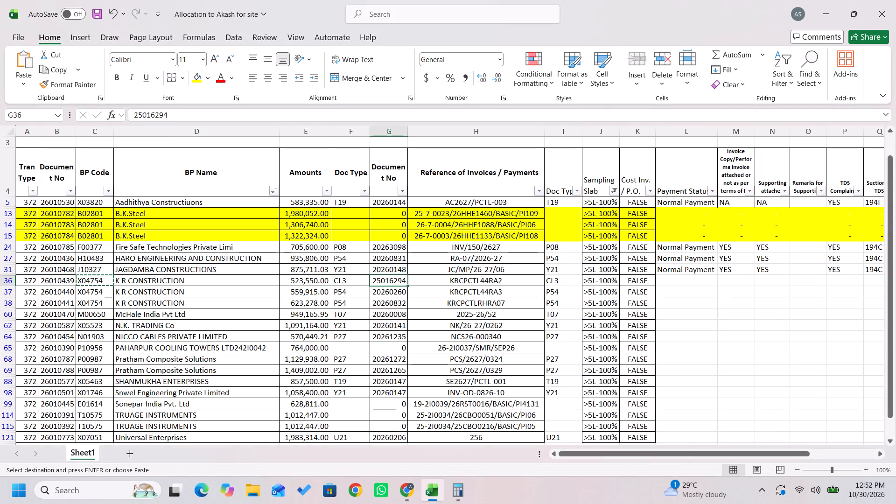
key(Right)
key(ctrl+c)
key(alt+Tab)
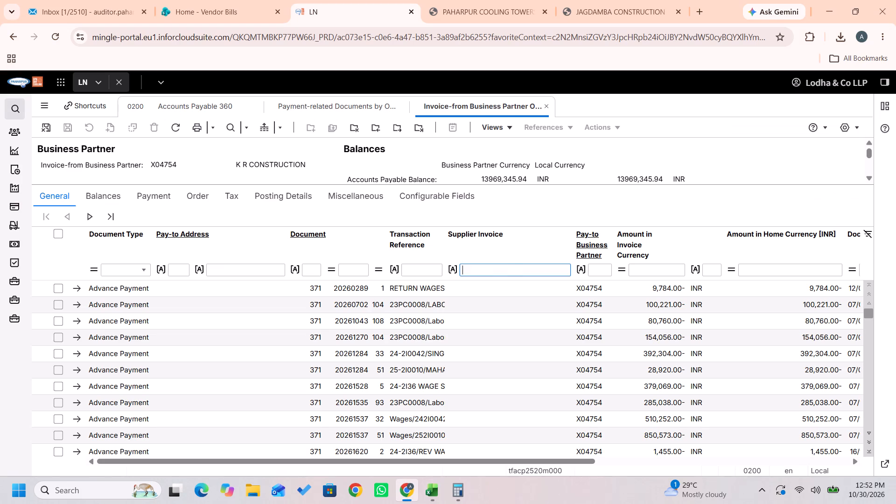
key(ctrl+v)
key(Return)
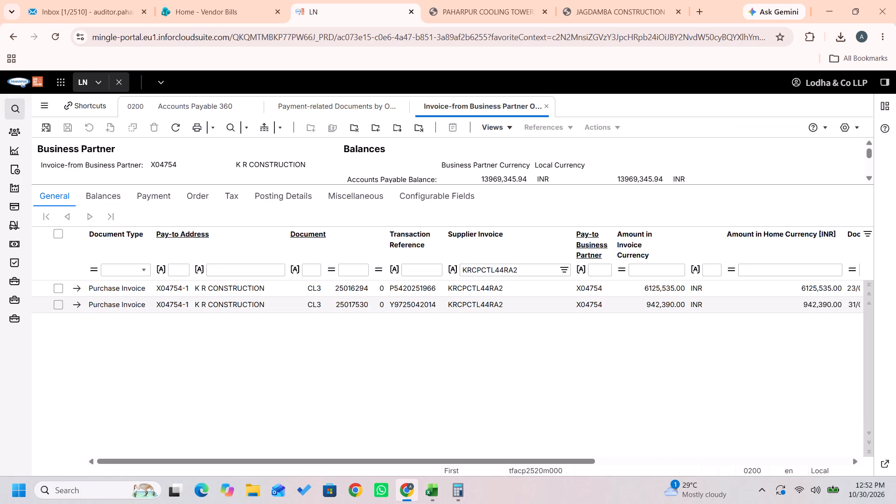
Cross-check the amount and document type of the KRCPCTL44RA2 row in Excel against the filtered invoices in LN.
key(alt+Tab)
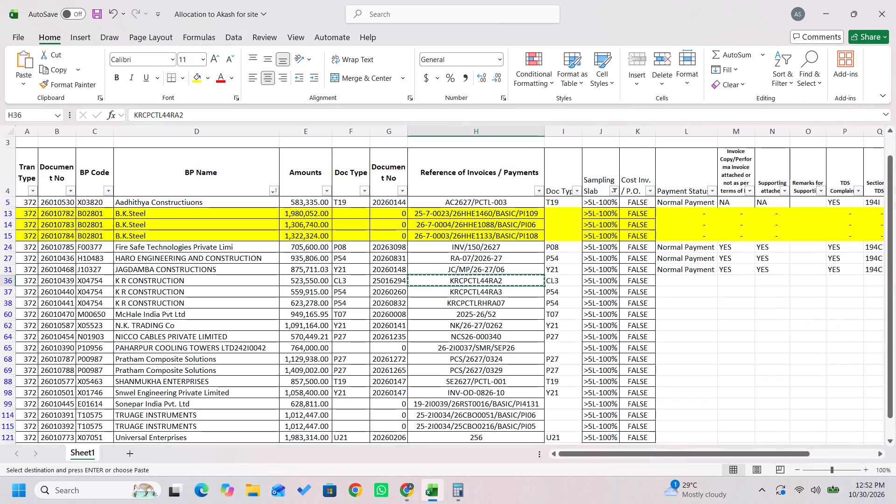
key(Left)
key(Left)
key(Left)
key(alt+Tab)
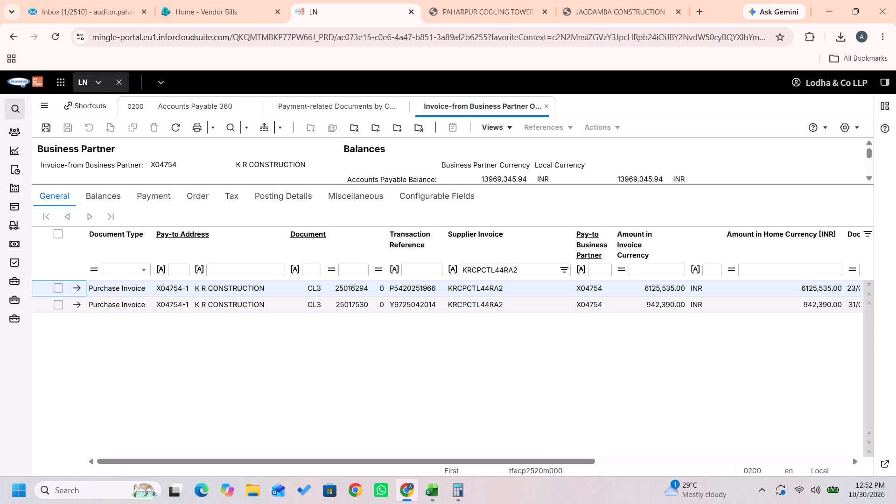
key(alt+Tab)
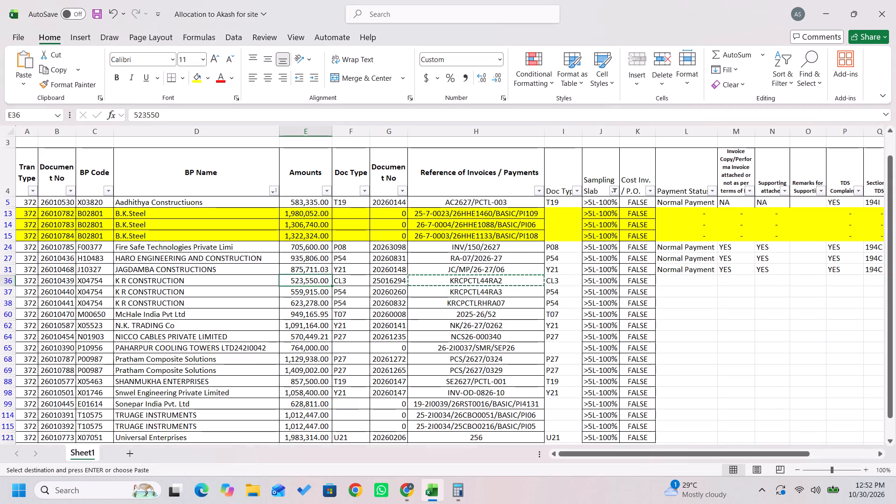
key(Left)
key(Right)
key(Right)
key(alt+Tab)
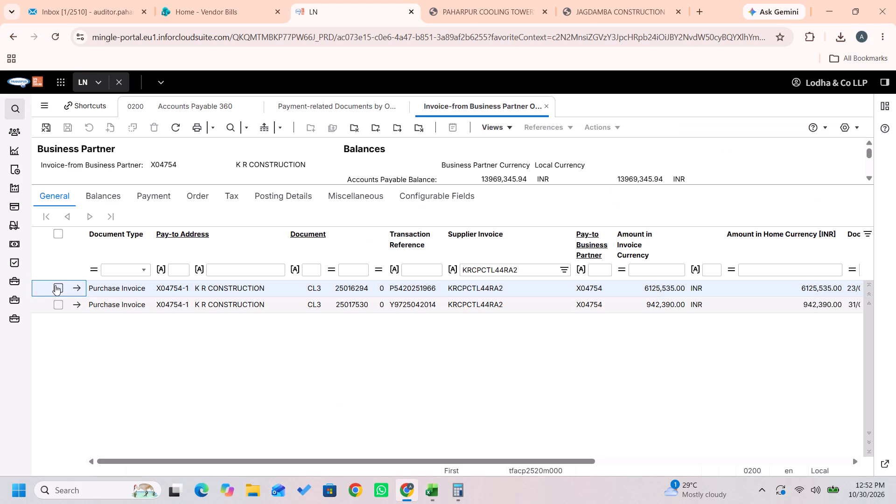
View the transaction lines of purchase invoice CL3 25016294, then close them.
click(56, 286)
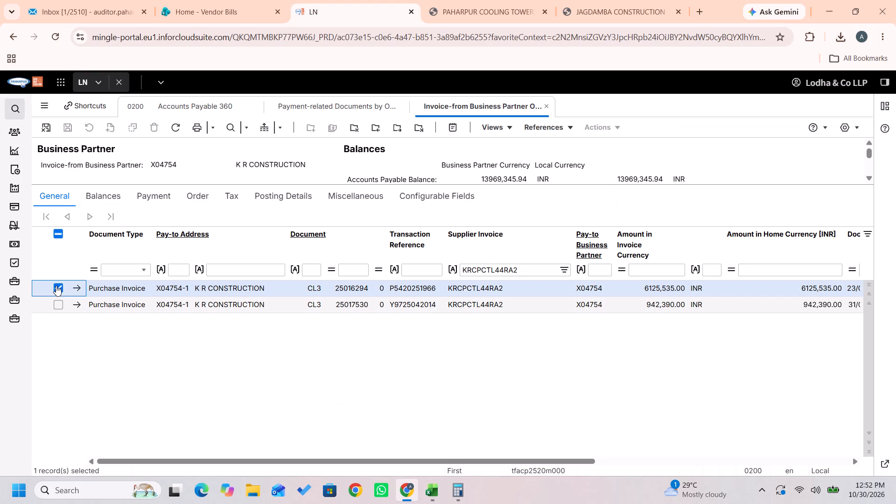
key(shift+g)
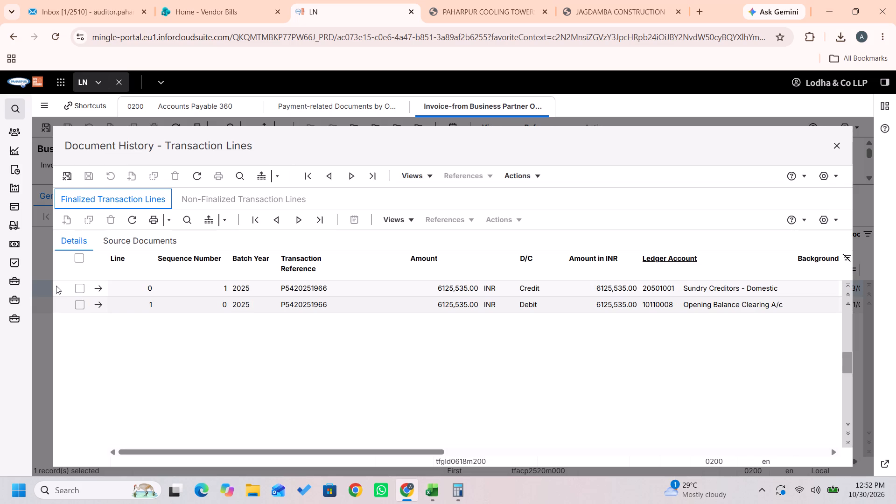
key(Escape)
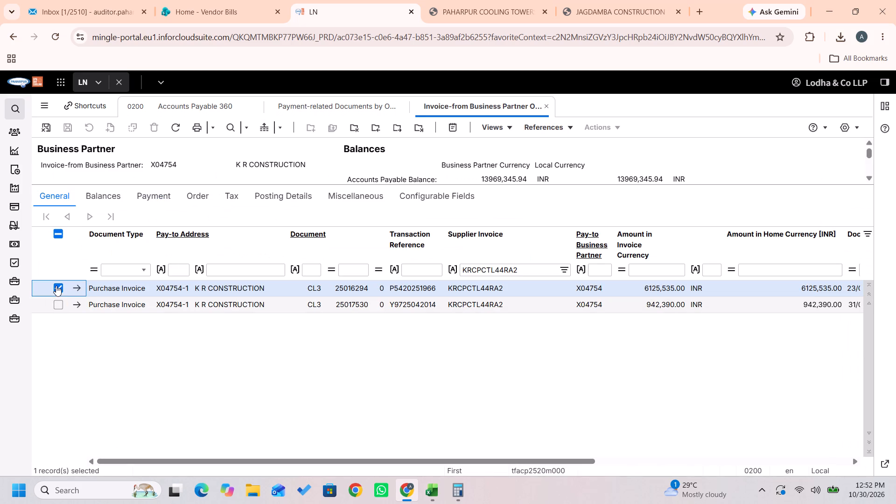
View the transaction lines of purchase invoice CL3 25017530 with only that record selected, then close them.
click(55, 305)
key(shift+g)
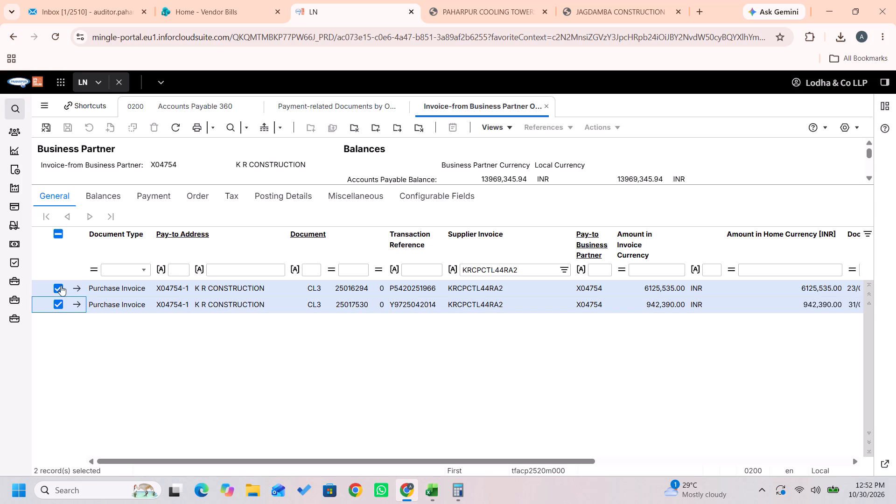
click(105, 359)
click(57, 291)
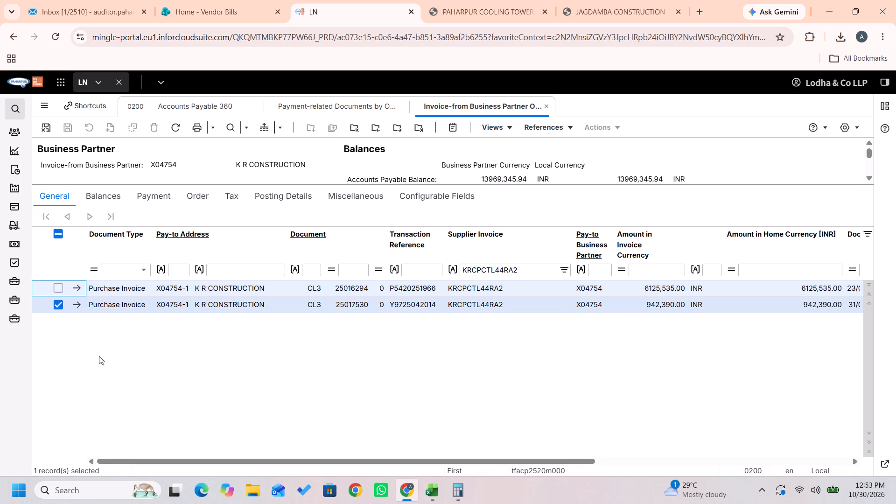
key(shift+g)
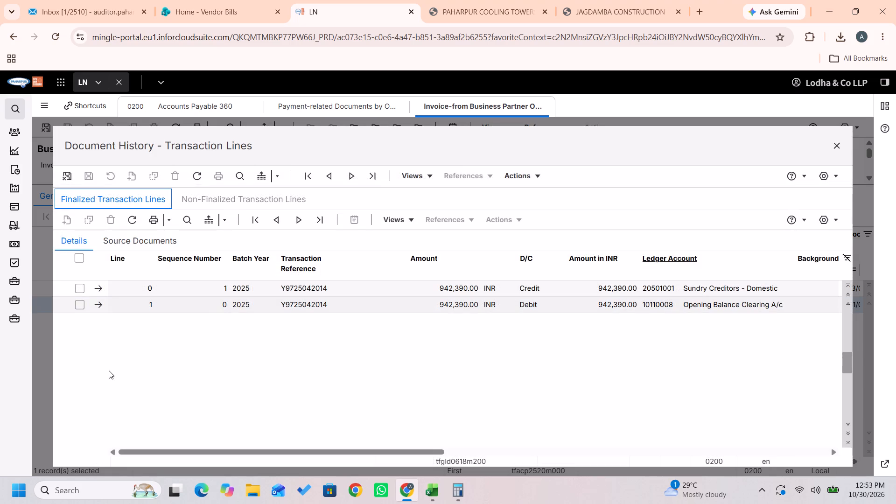
key(Escape)
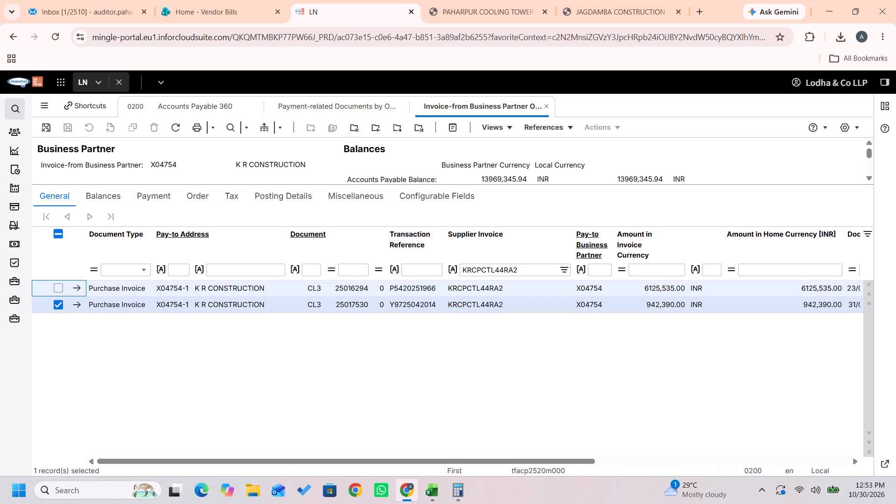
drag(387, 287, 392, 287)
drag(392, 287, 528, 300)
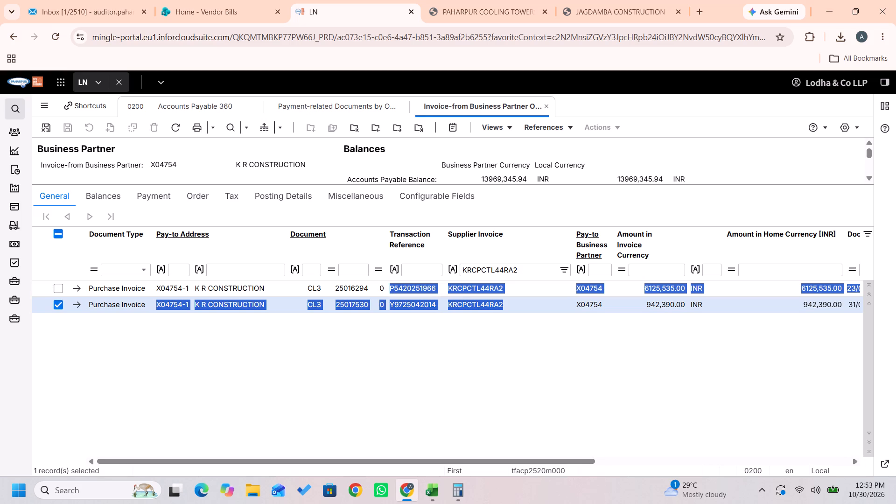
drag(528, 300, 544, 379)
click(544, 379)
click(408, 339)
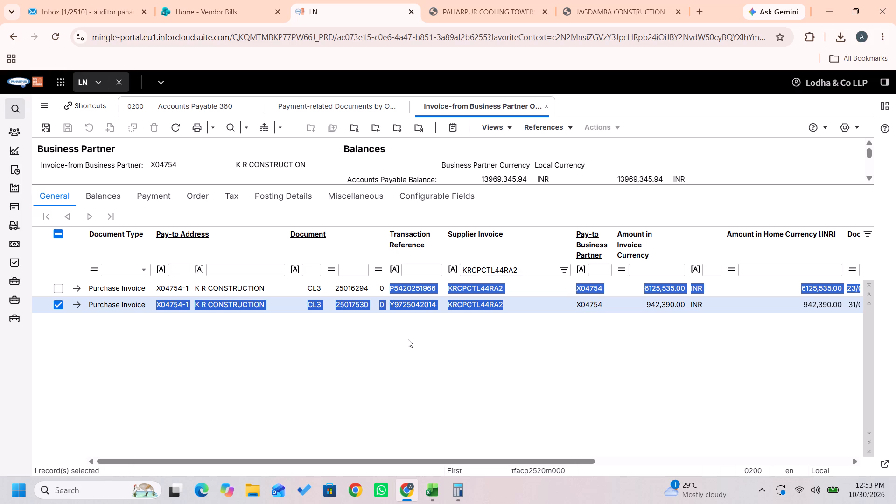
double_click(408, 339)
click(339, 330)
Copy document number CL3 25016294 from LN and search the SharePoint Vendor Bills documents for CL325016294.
drag(304, 288, 368, 292)
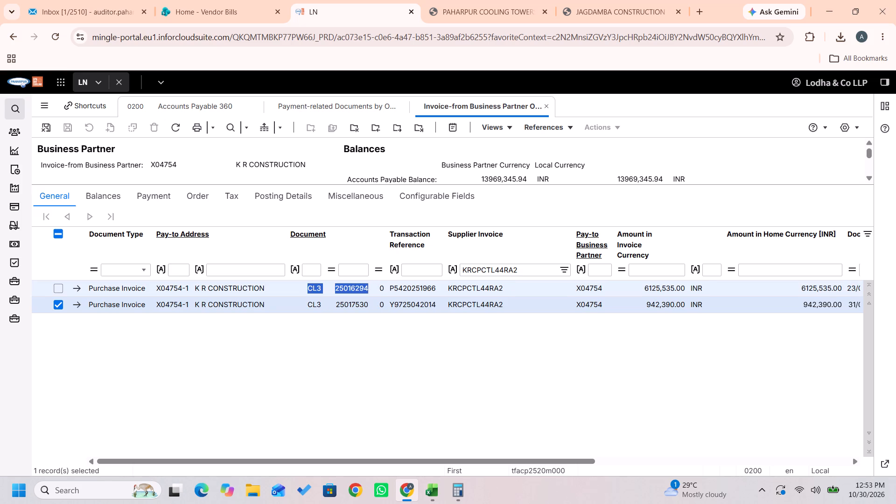
key(ctrl+c)
click(266, 0)
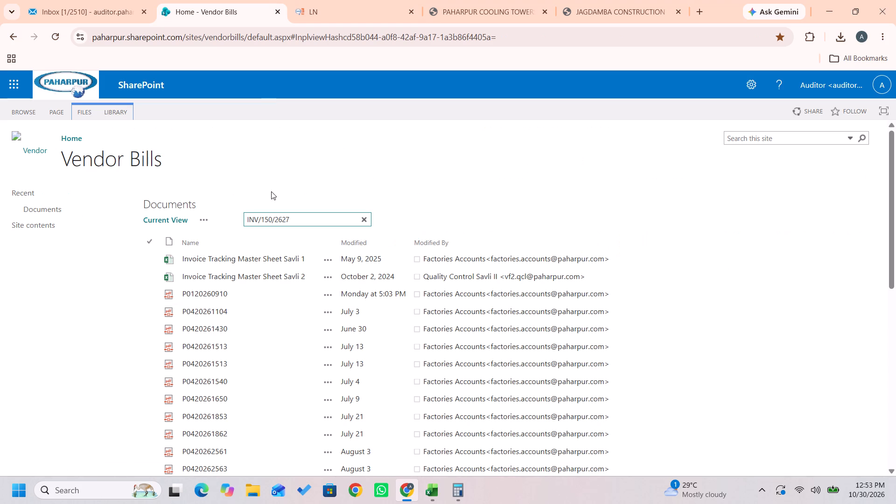
click(300, 217)
key(ctrl+a)
key(ctrl+v)
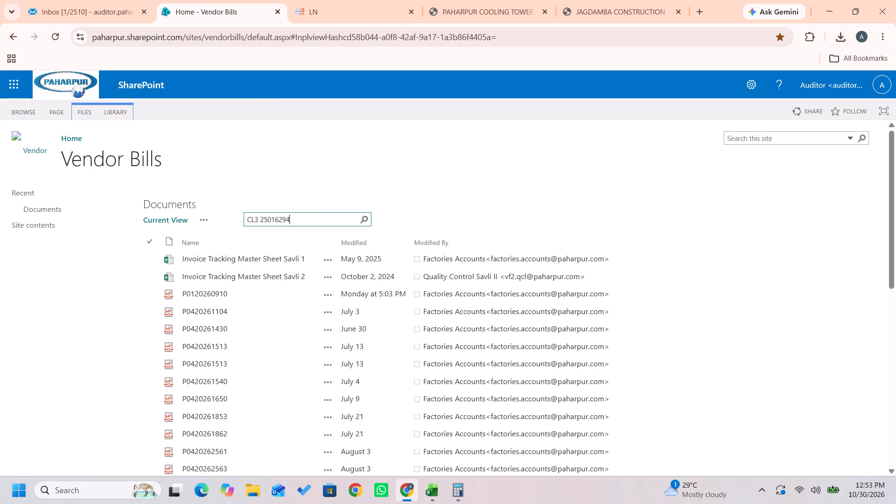
key(ctrl+Left)
key(BackSpace)
key(Return)
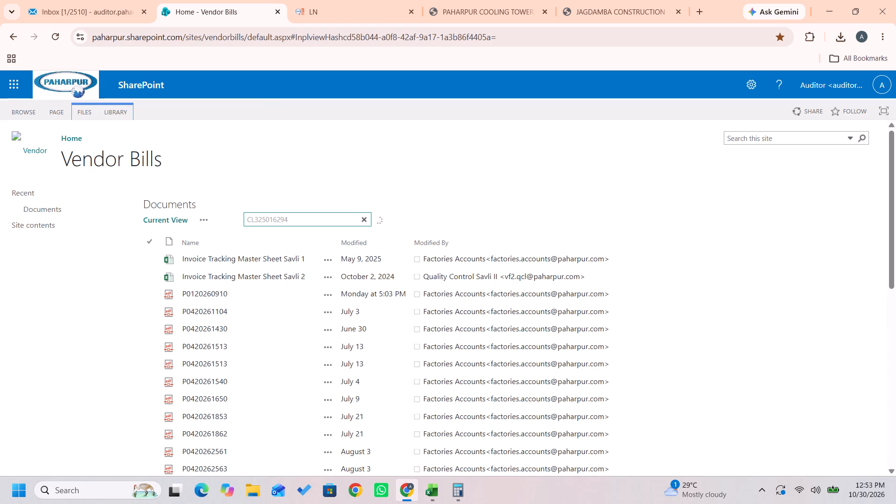
Recheck the document type and neighbouring cells of the KRCPCTL44RA2 row in the Excel sheet.
key(alt+Tab)
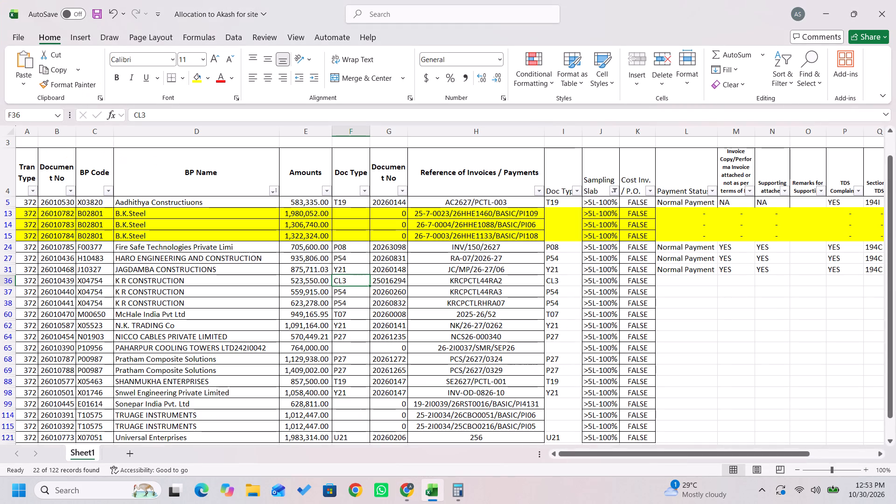
key(alt+Tab)
key(alt+Tab)
key(Left)
key(Right)
key(Up)
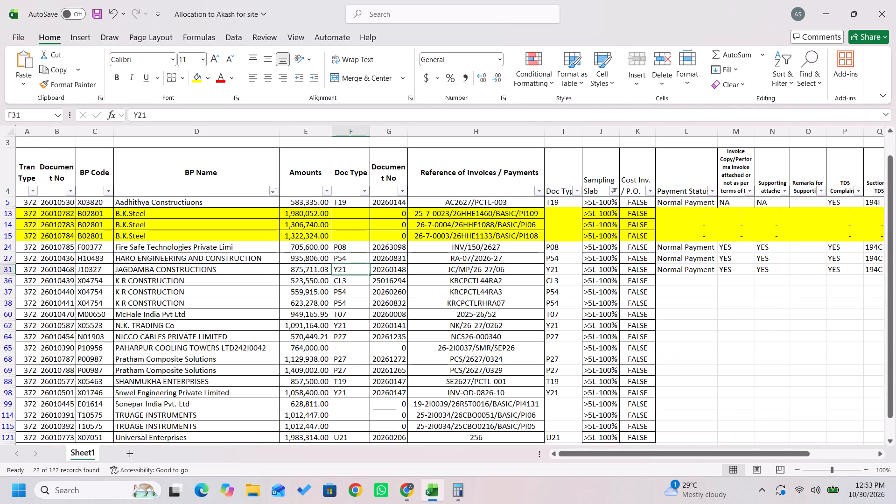
key(Down)
key(Left)
key(Right)
Search Vendor Bills again for CL325016294, built from the document type and document number copied from the Excel row.
key(ctrl+c)
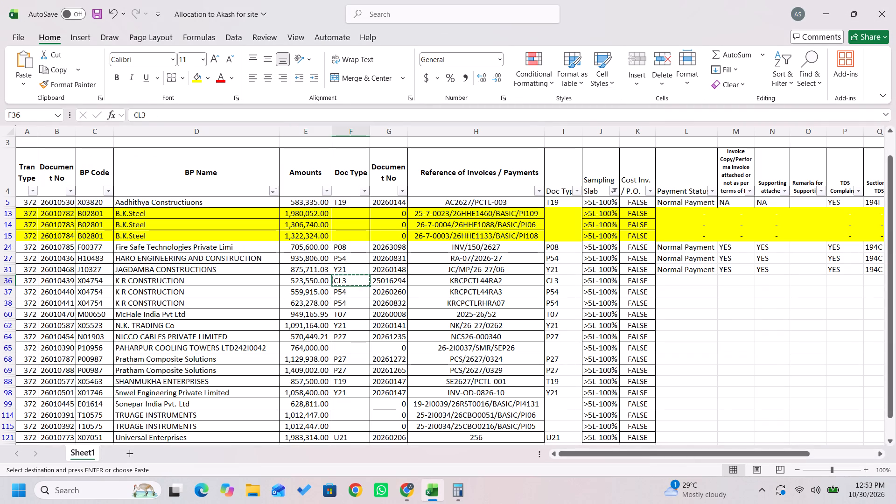
key(alt+Tab)
click(300, 217)
key(ctrl+a)
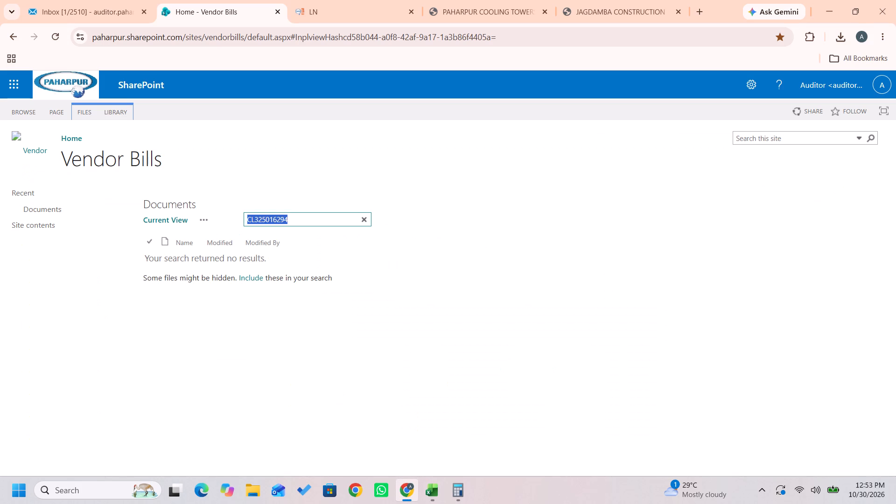
key(ctrl+b)
key(ctrl+v)
key(alt+Tab)
key(Right)
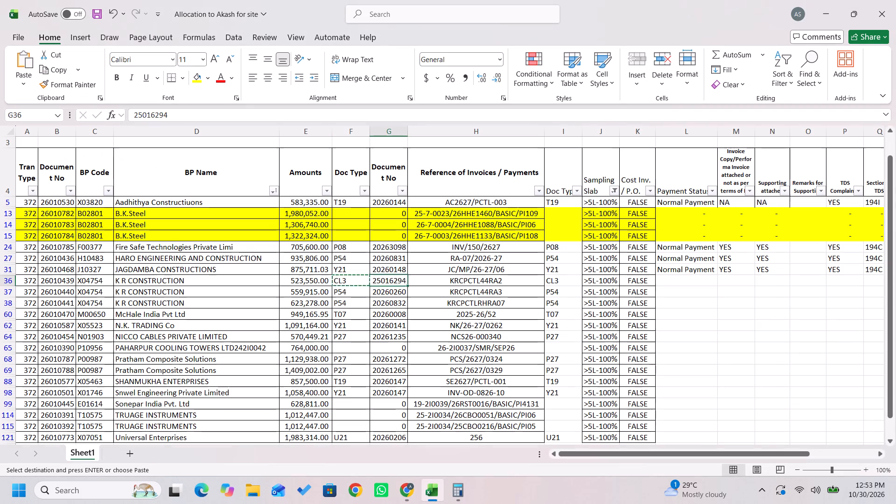
key(ctrl+c)
key(alt+Tab)
key(Left)
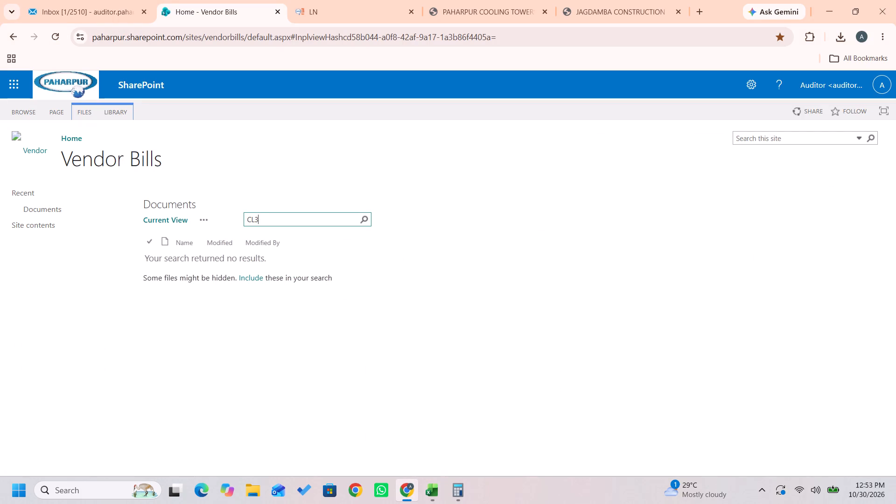
key(ctrl+v)
key(Return)
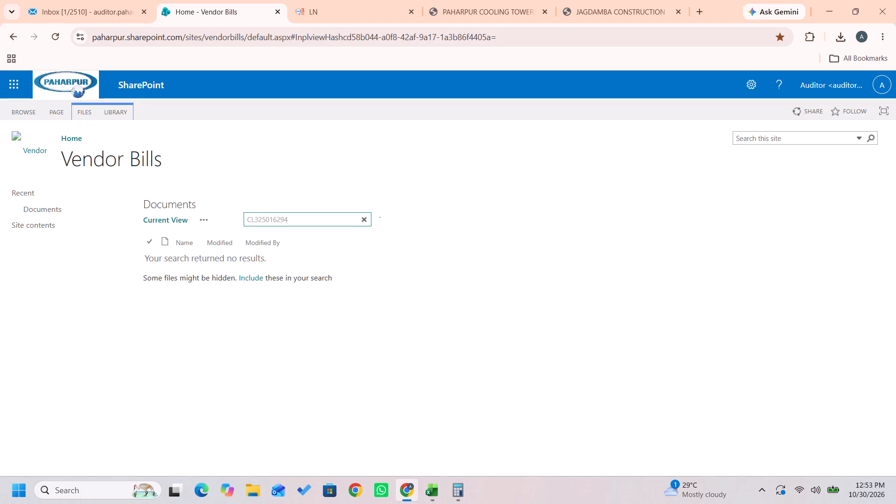
key(alt+Tab)
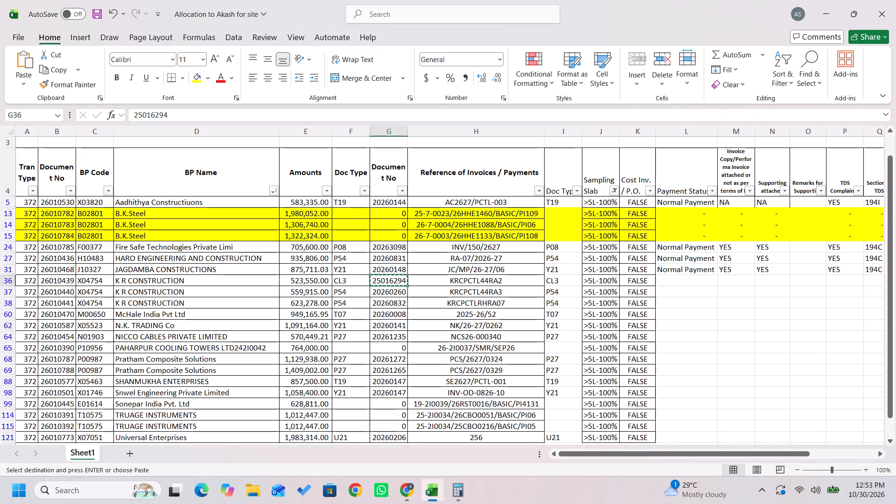
key(Down)
key(Left)
key(ctrl+c)
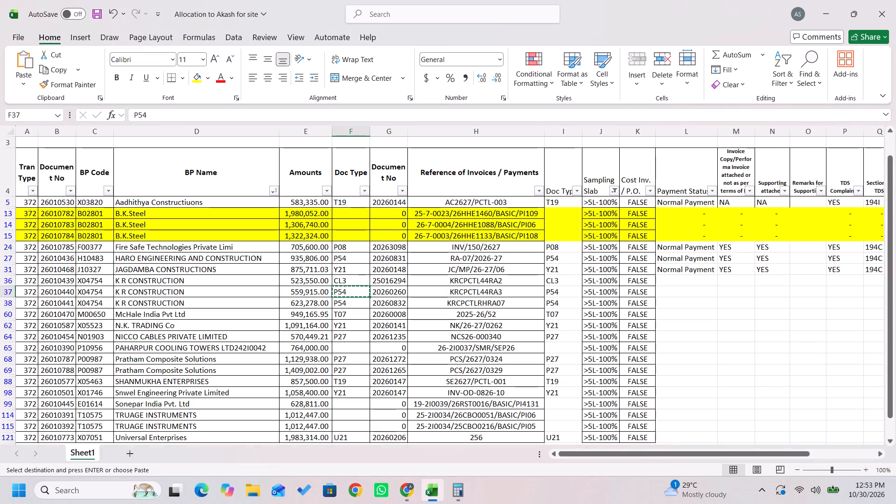
key(alt+Tab)
click(300, 217)
key(ctrl+a)
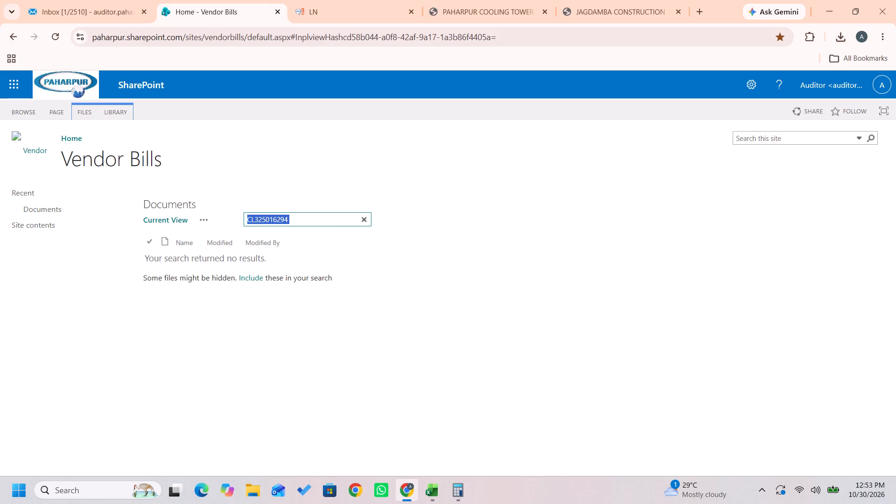
key(ctrl+v)
key(Left)
key(alt+Tab)
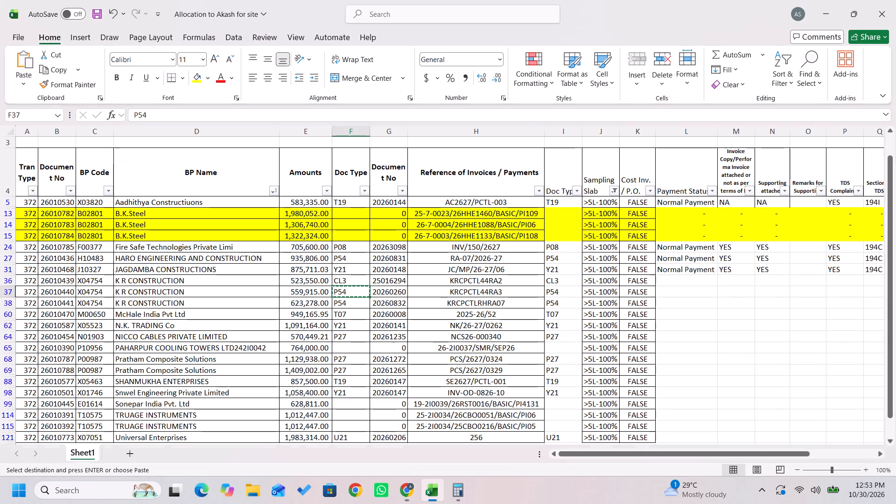
key(Right)
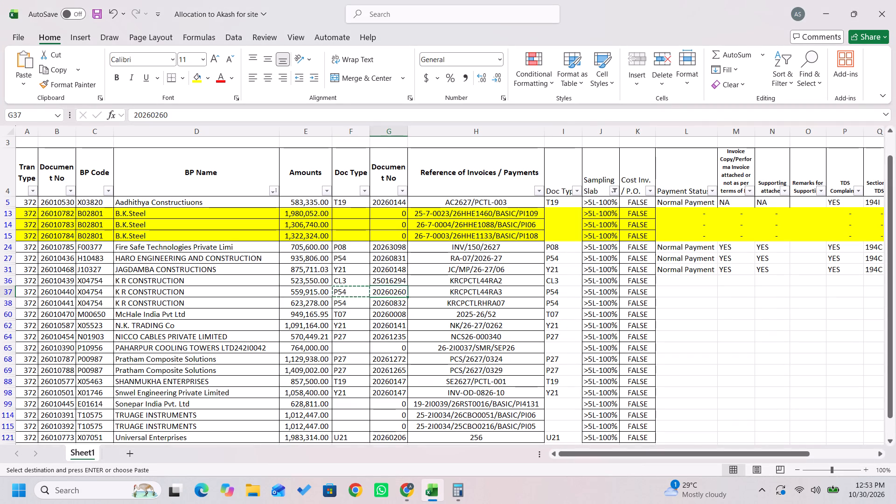
key(ctrl+c)
key(alt+Tab)
key(ctrl+v)
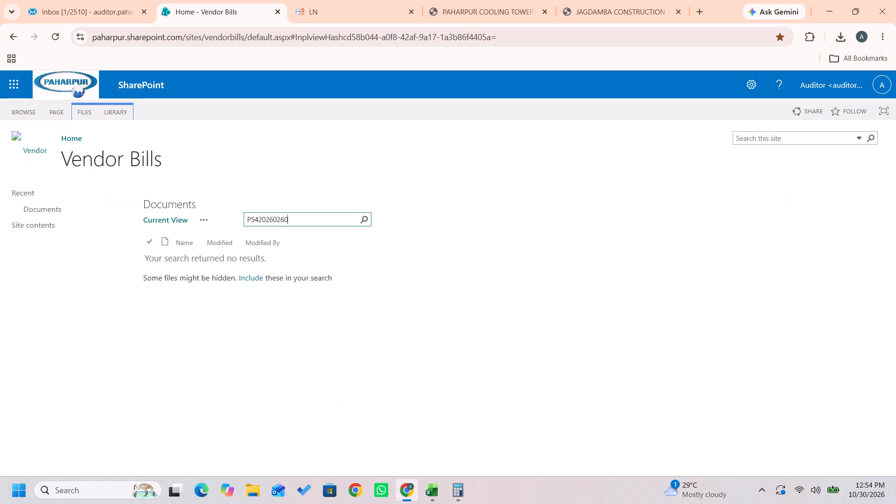
key(Return)
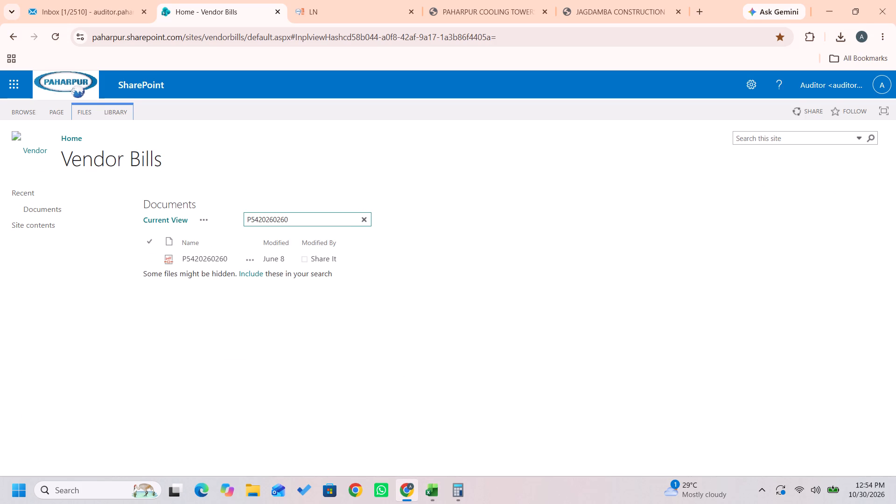
key(alt+Tab)
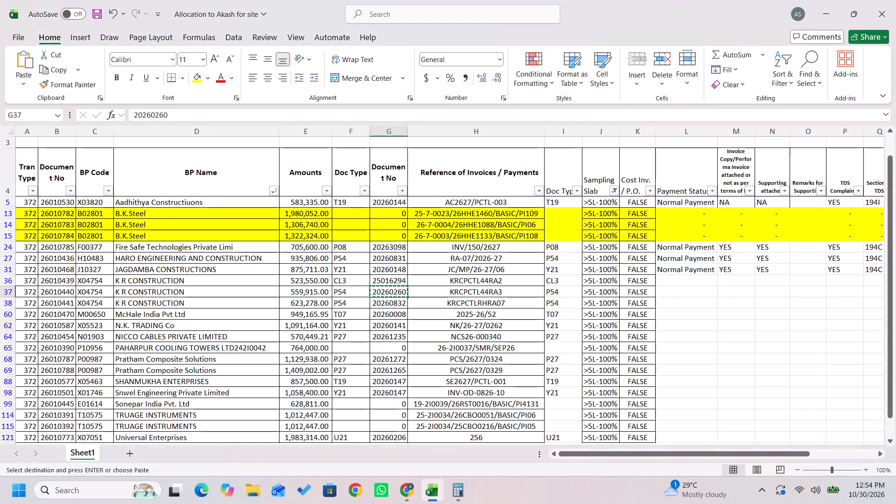
key(alt+Tab)
click(200, 258)
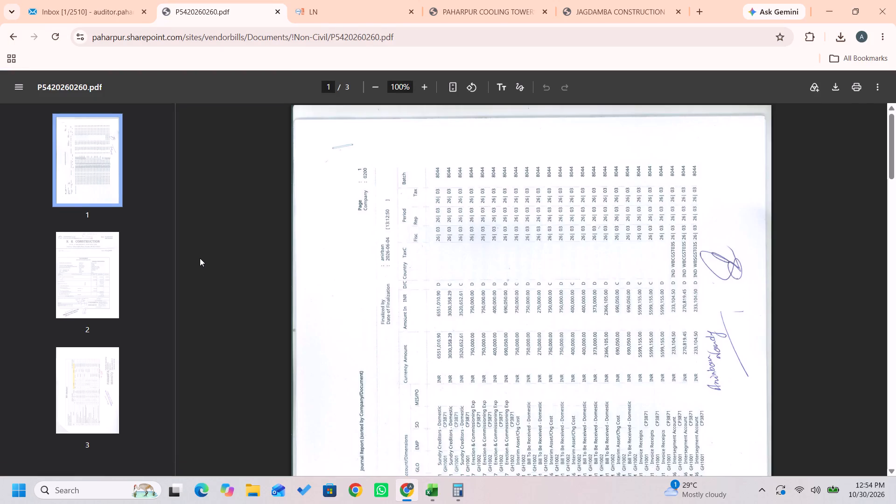
scroll(412, 353, down, 10)
scroll(412, 353, up, 3)
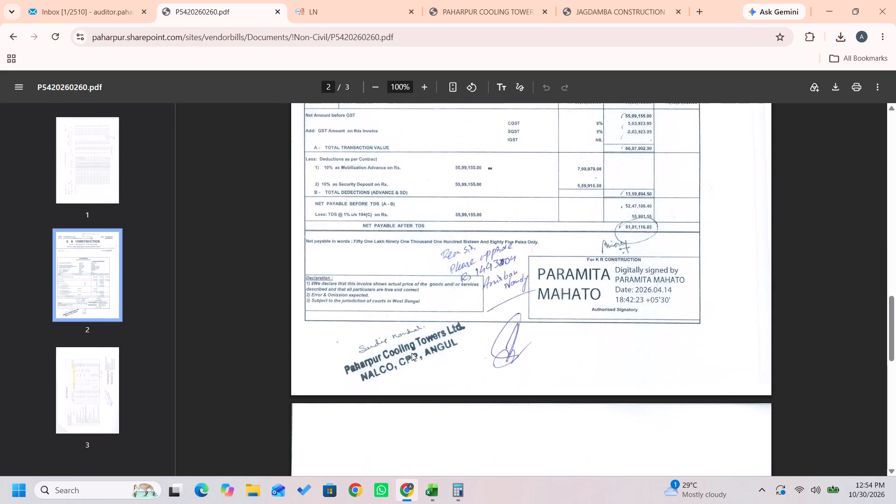
scroll(412, 353, up, 3)
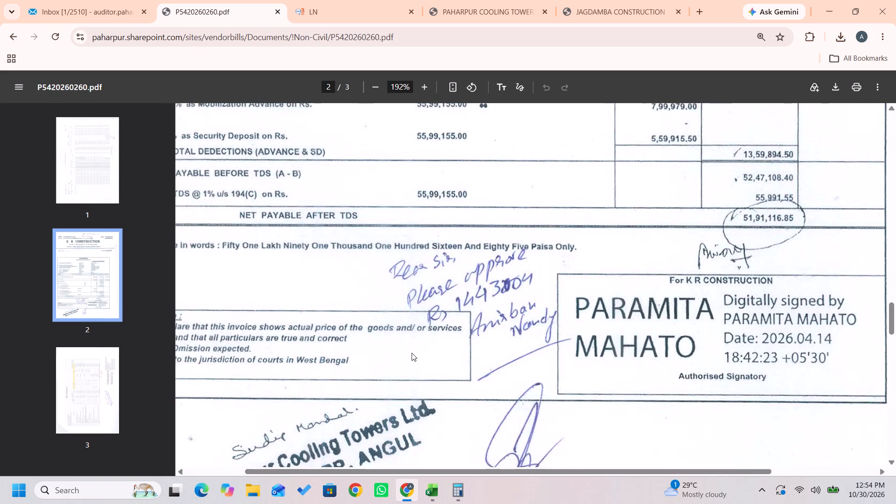
scroll(412, 353, up, 1)
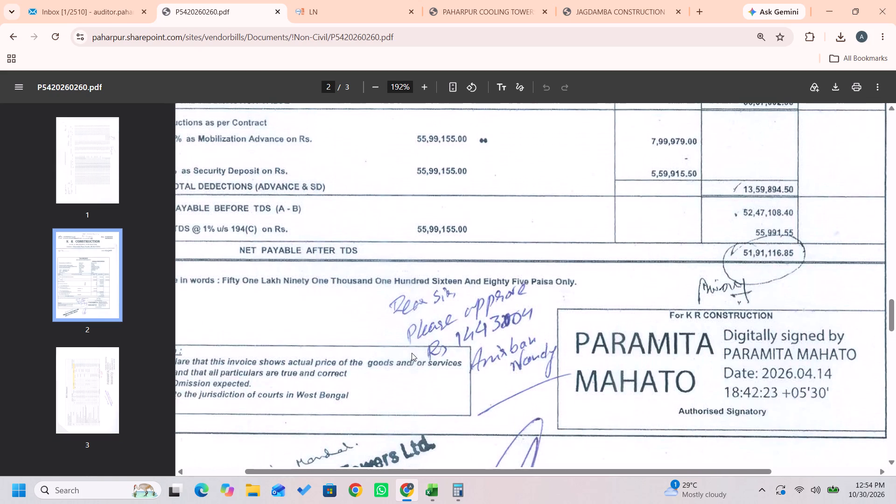
scroll(412, 353, up, 2)
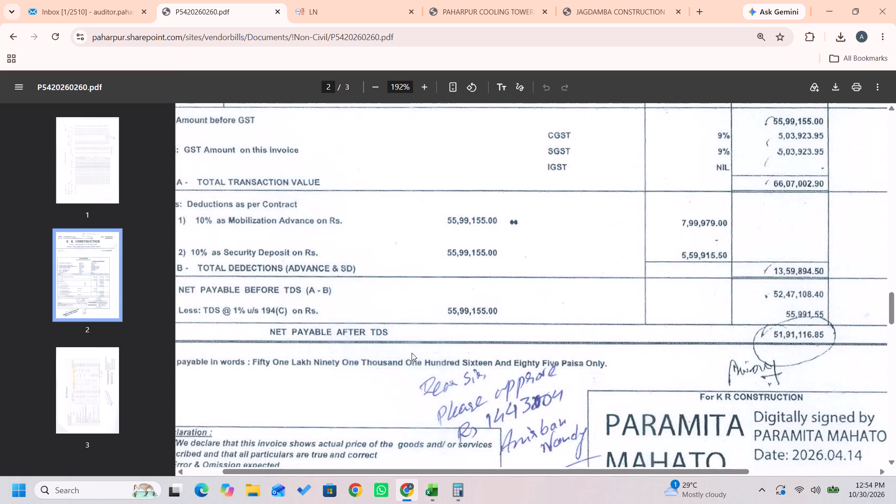
scroll(412, 353, up, 1)
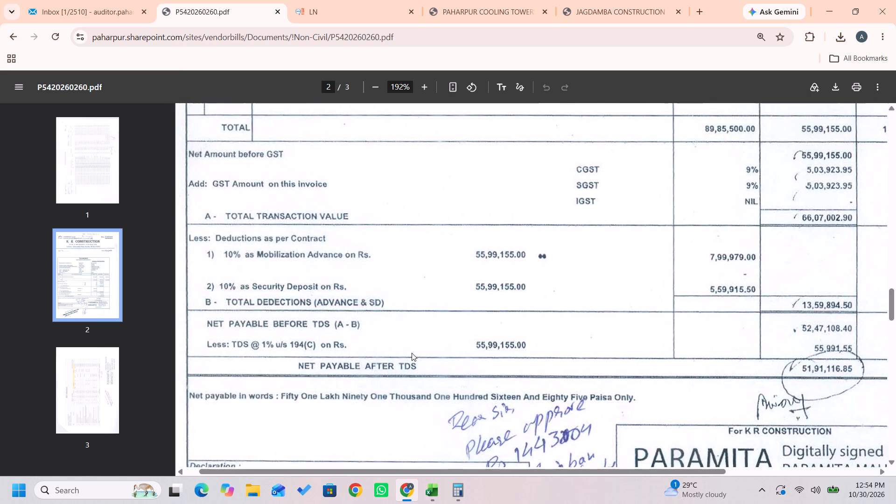
scroll(412, 353, up, 1)
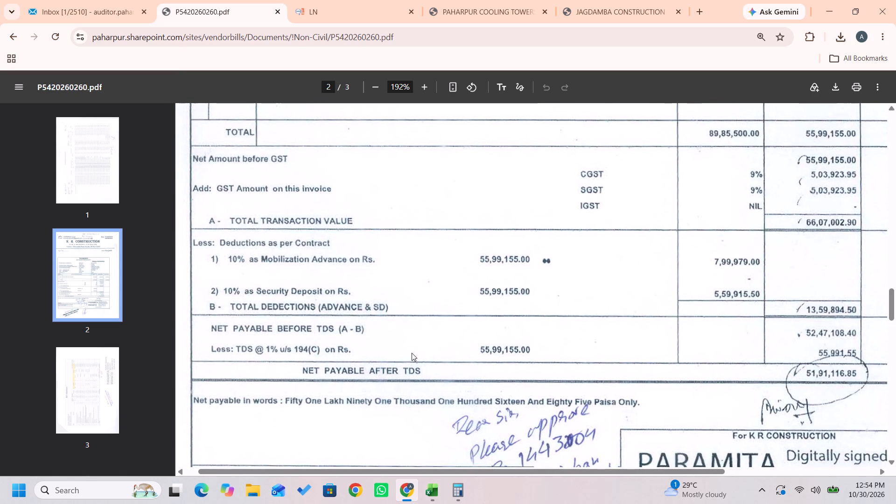
scroll(412, 353, down, 1)
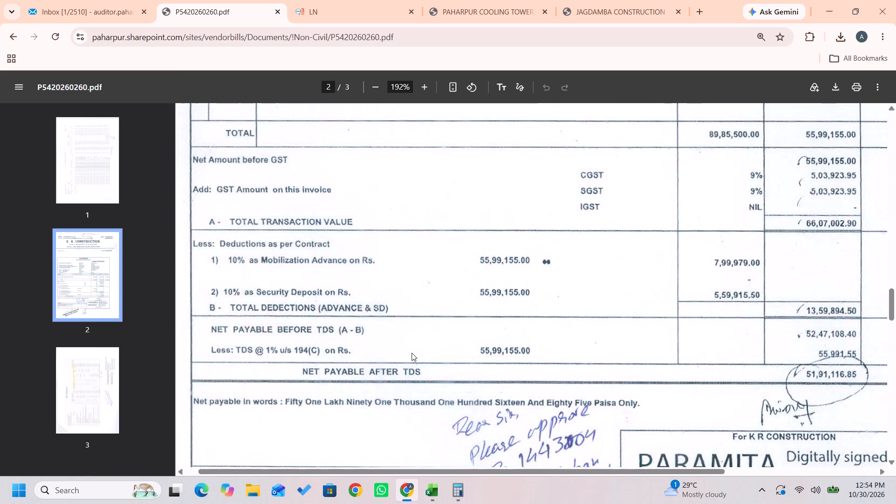
scroll(412, 353, down, 1)
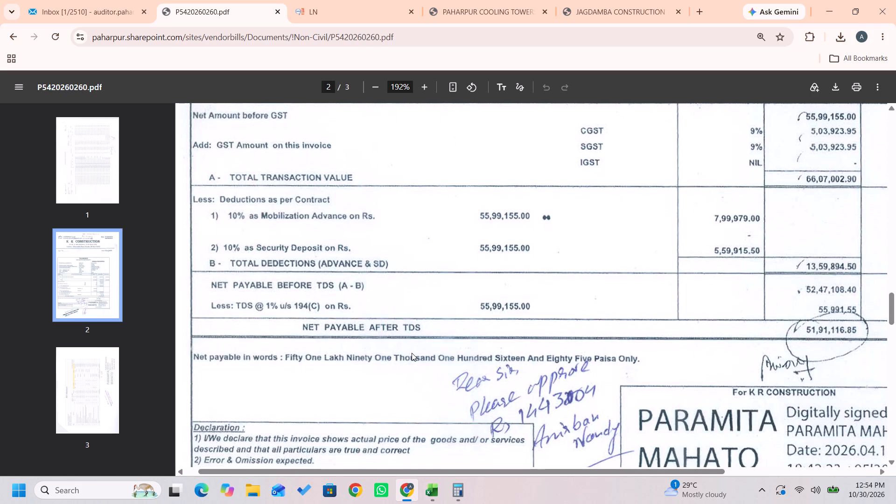
scroll(412, 353, up, 2)
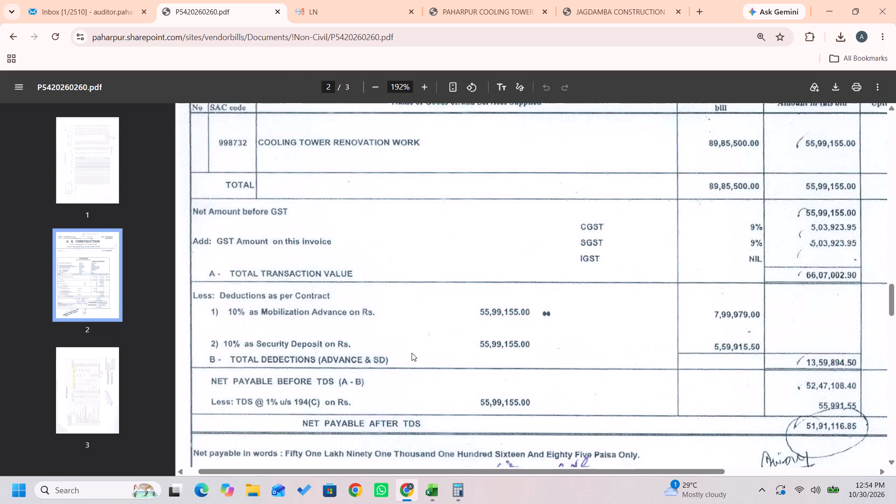
In the Excel sheet, copy the invoice-copy and supporting-attached YES entries from the JAGDAMBA CONSTRUCTIONS row to the KRCPCTL44RA3 row.
key(alt+Tab)
key(Left)
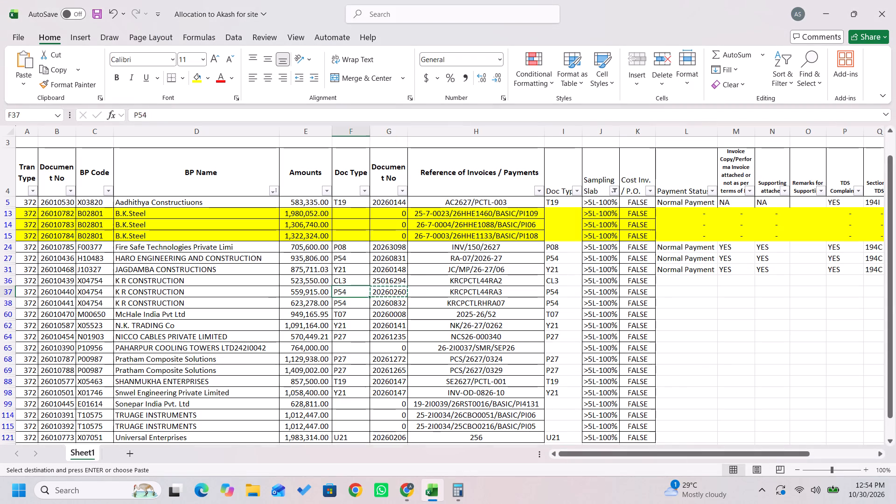
key(Left)
key(Left)
key(Right)
key(Right)
key(Right)
key(Right)
key(Right)
key(Right)
key(Right)
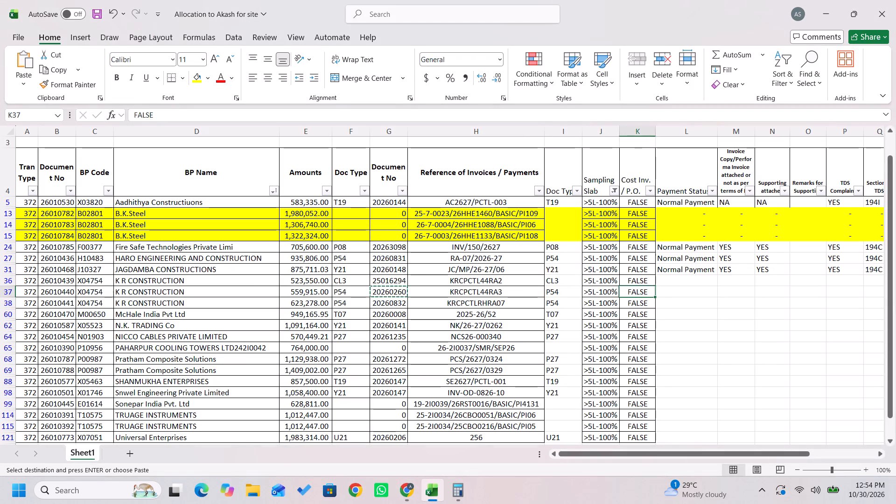
key(Right)
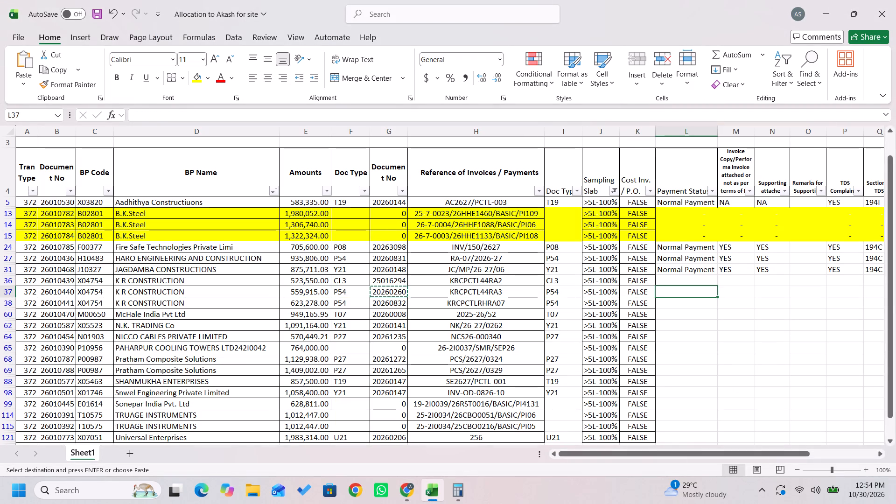
key(Right)
key(Left)
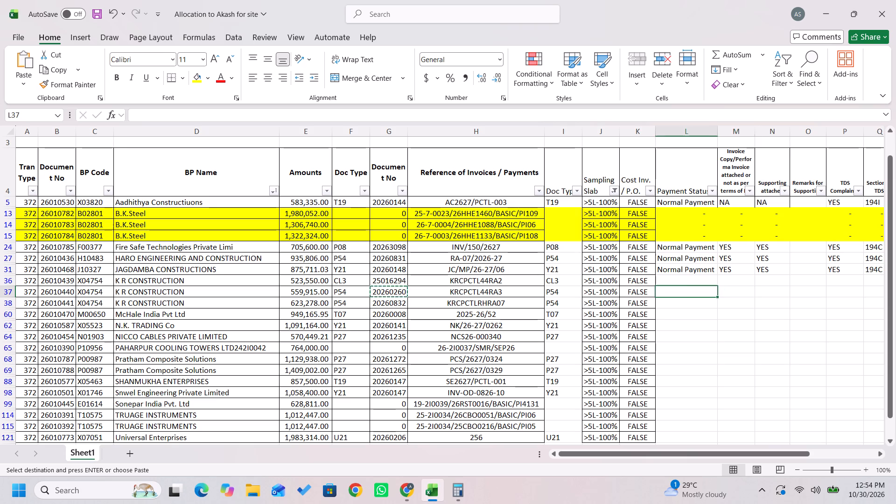
key(Right)
key(Up)
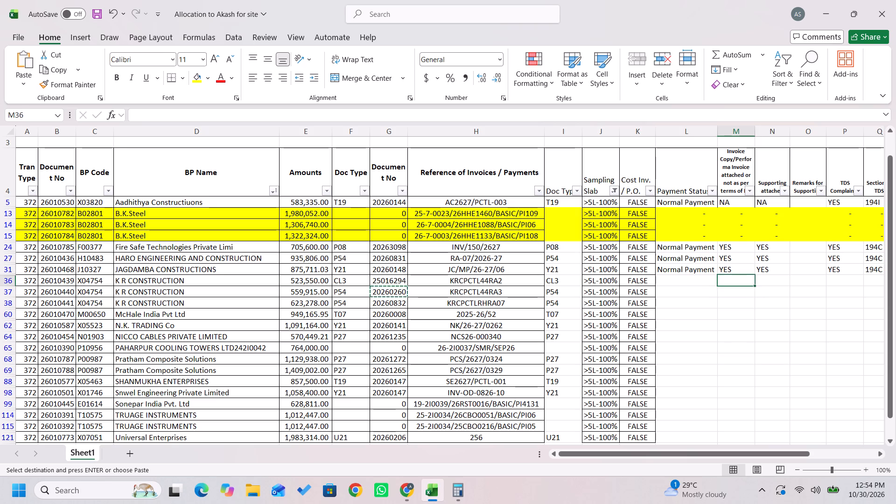
key(Up)
key(shift+Right)
key(ctrl+c)
key(Down)
key(Down)
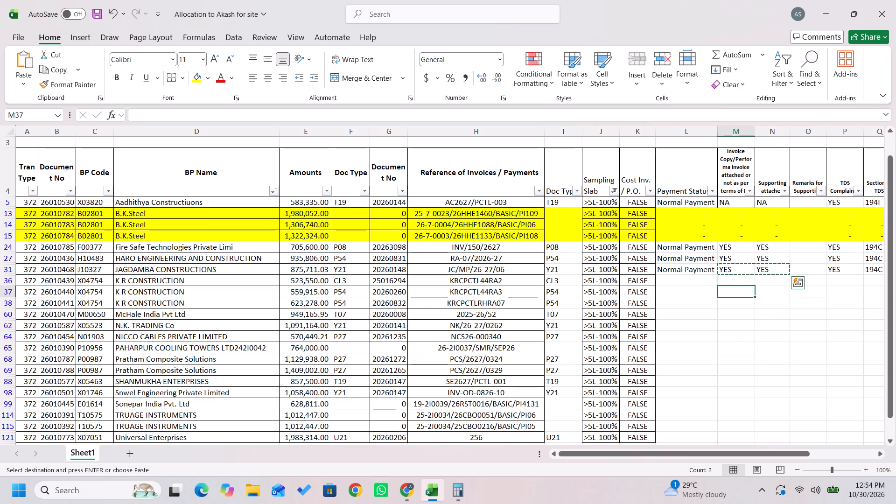
key(Return)
Fill TDS compliance YES, TDS section 194C and GST compliance YES from the JAGDAMBA CONSTRUCTIONS row into the KRCPCTL44RA2 and KRCPCTL44RA3 rows.
key(Right)
key(Right)
key(Right)
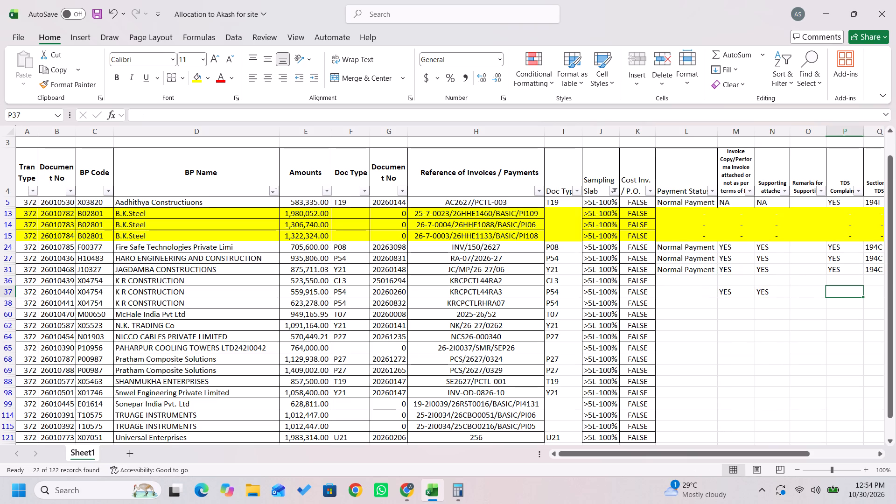
key(alt+Tab)
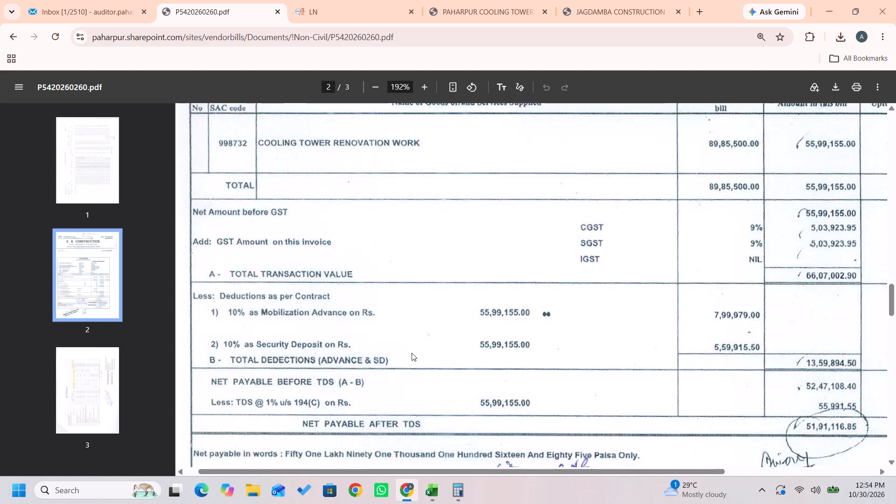
key(alt+Tab)
key(Up)
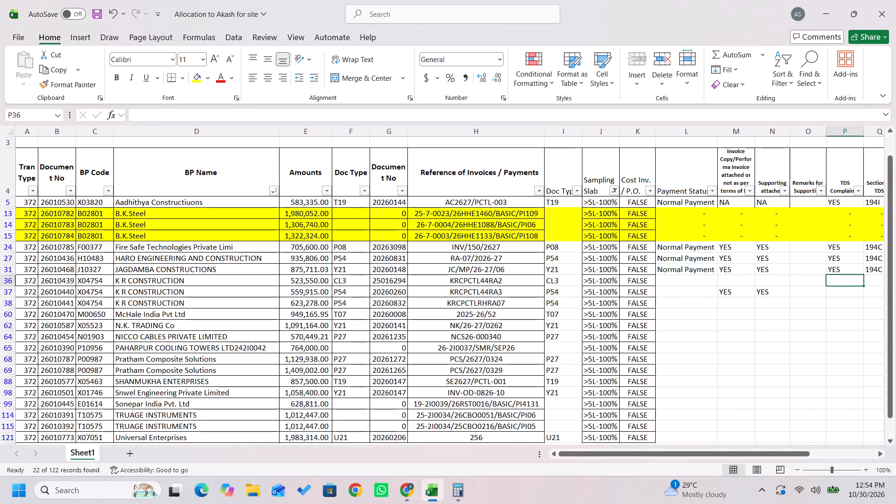
key(Right)
key(Left)
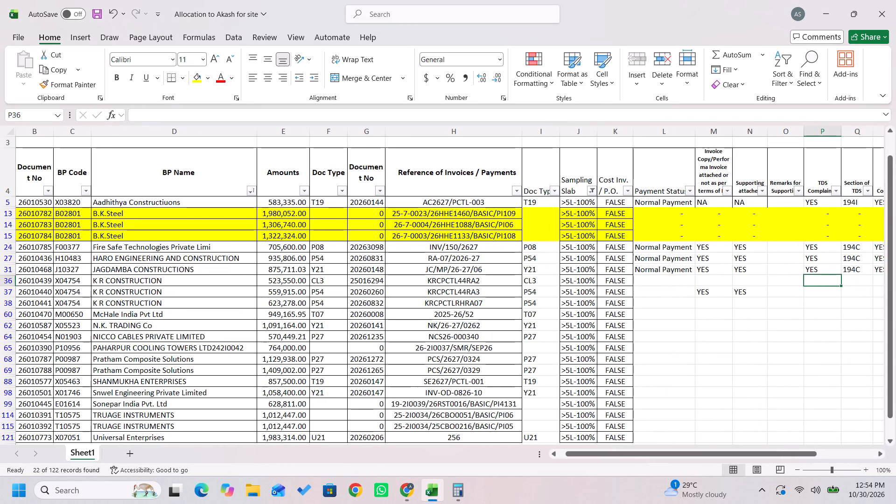
key(Up)
key(shift+Down)
key(shift+Right)
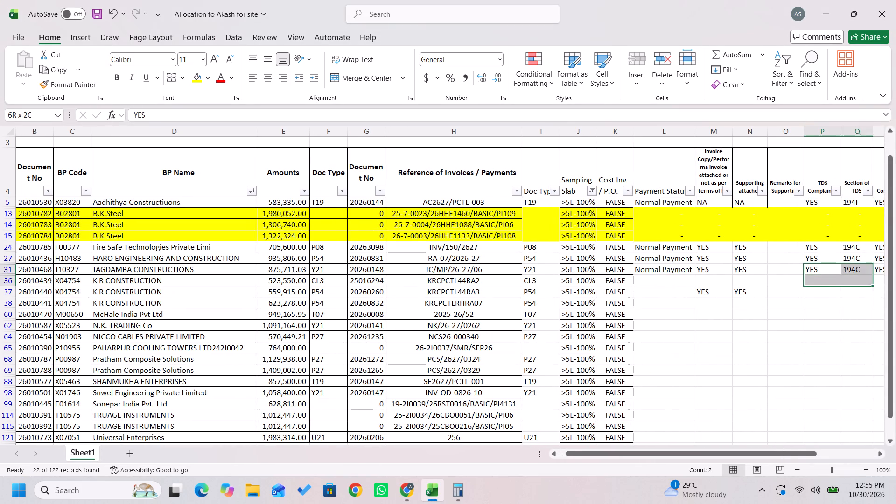
key(shift+Right)
key(shift+Down)
key(ctrl+d)
key(Left)
key(Left)
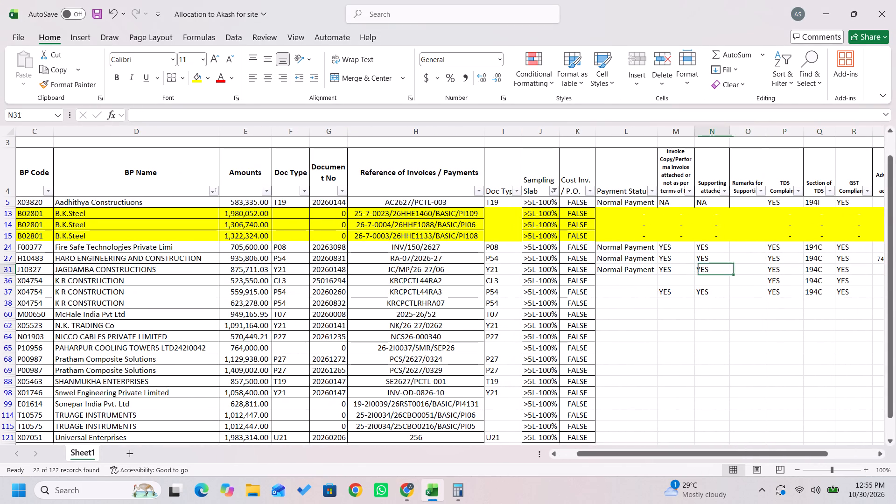
key(shift+Left)
key(shift+Down)
key(ctrl+d)
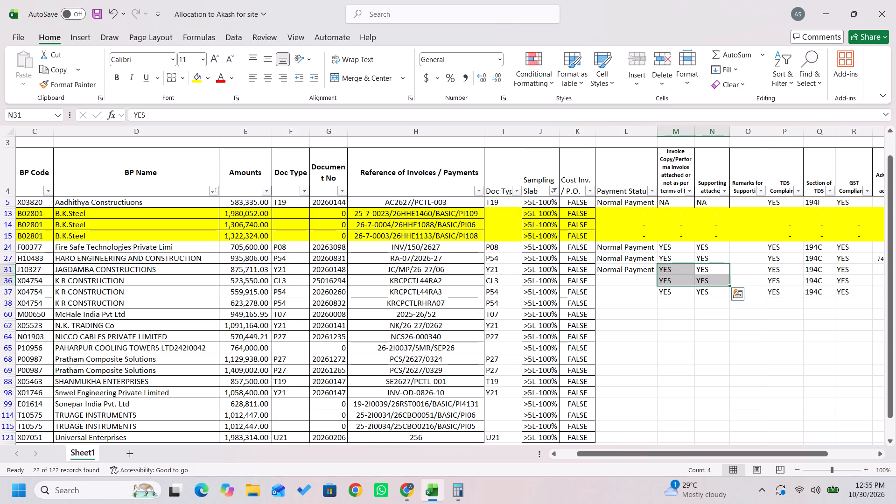
key(Down)
key(Left)
key(Left)
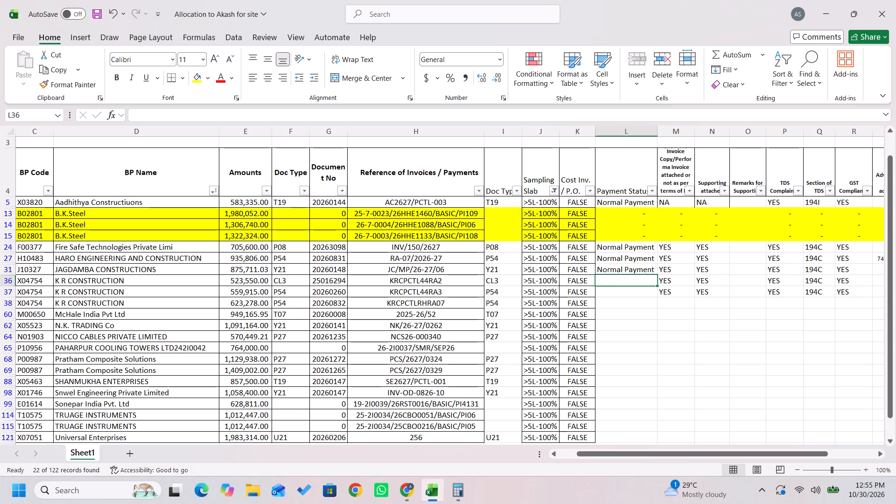
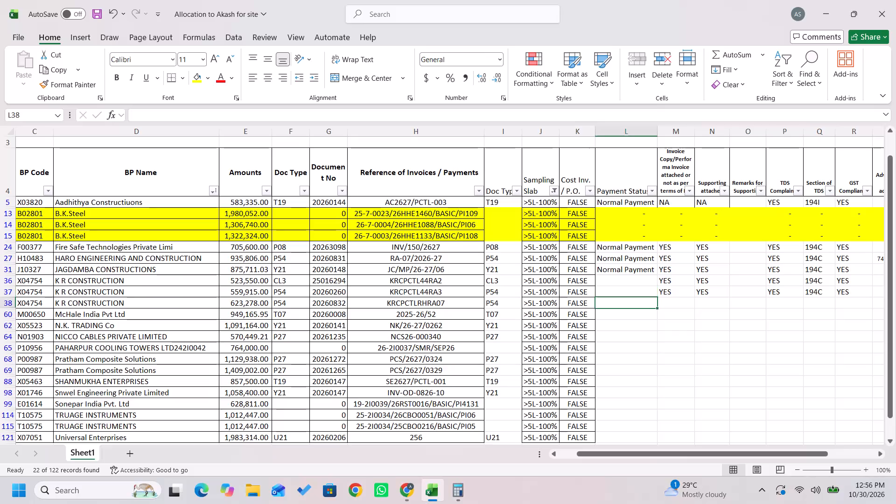
Fill the YES and 194C compliance entries from the KRCPCTL44RA3 row down into the KRCPCTLRHRA07 row.
key(Right)
key(Right)
key(Left)
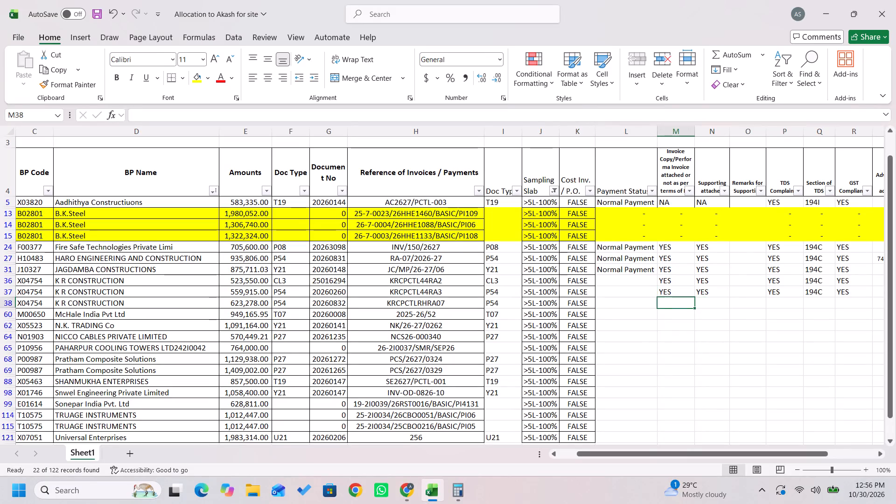
key(Up)
key(shift+Down)
key(shift+Right)
key(shift+Right)
key(shift+Right)
key(shift+Right)
key(Right)
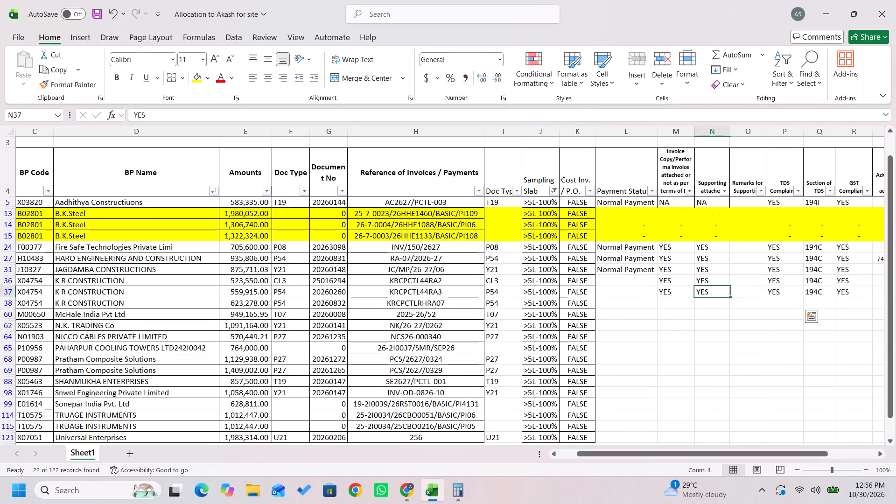
key(Left)
key(shift+Right)
key(shift+Right)
key(shift+Right)
key(shift+Right)
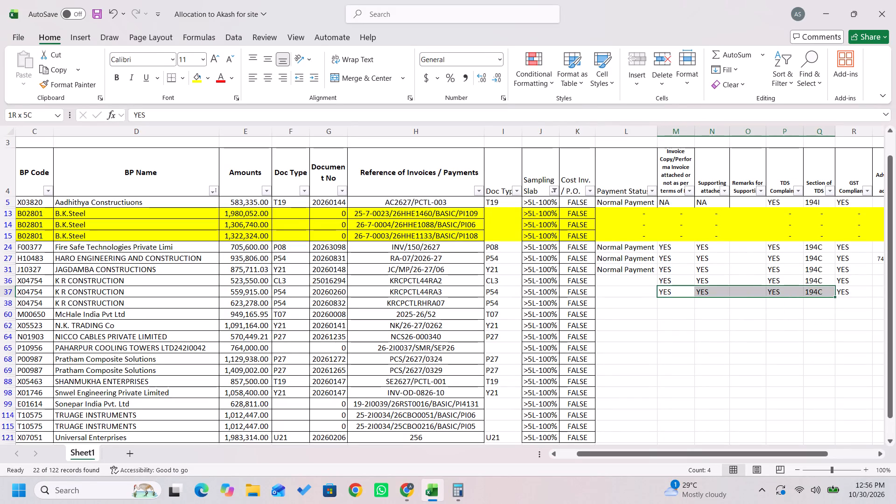
key(shift+Right)
key(shift+Down)
key(ctrl+d)
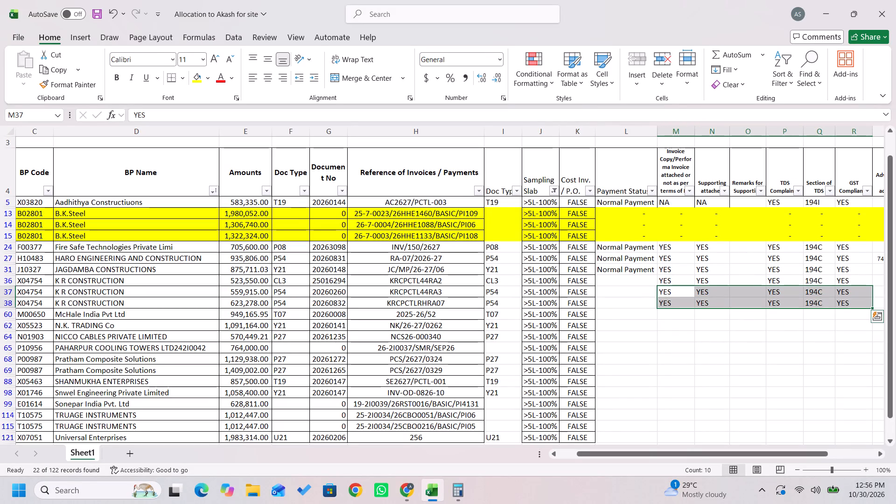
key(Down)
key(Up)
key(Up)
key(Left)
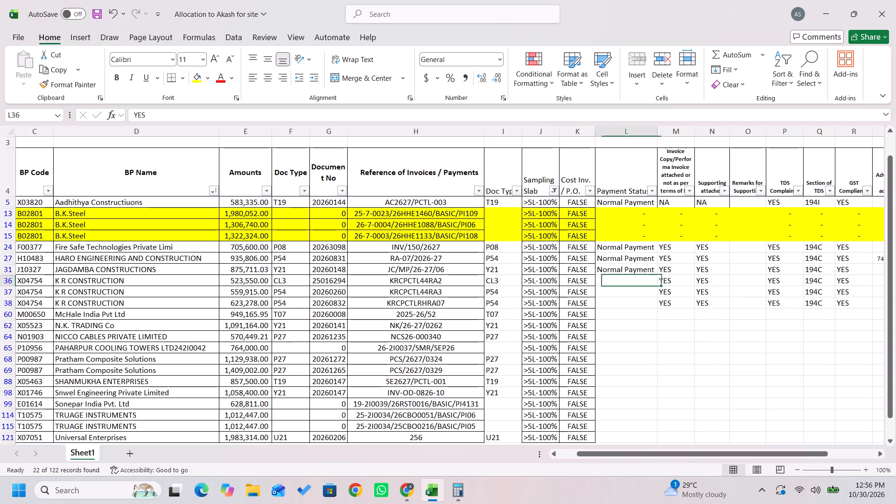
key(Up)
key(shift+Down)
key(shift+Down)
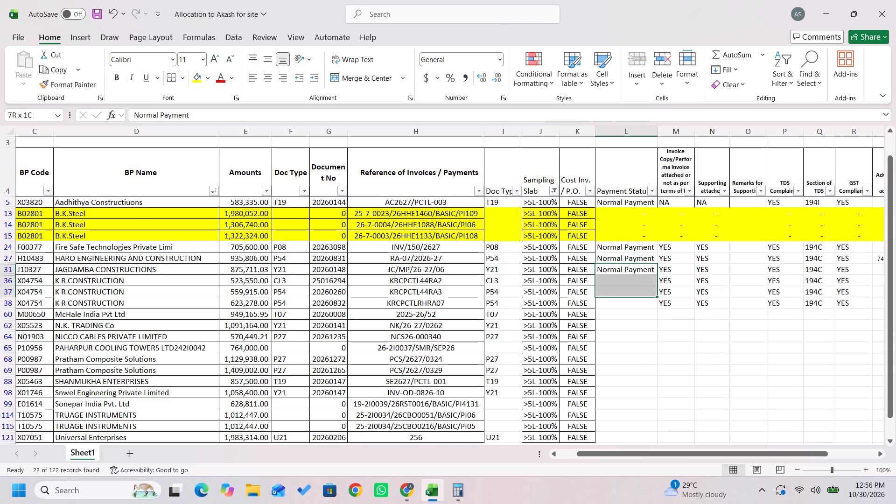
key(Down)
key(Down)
Switch to LN in Chrome and open the payment-related documents of K R CONSTRUCTION's purchase invoice CL3 25016294.
key(alt+Tab)
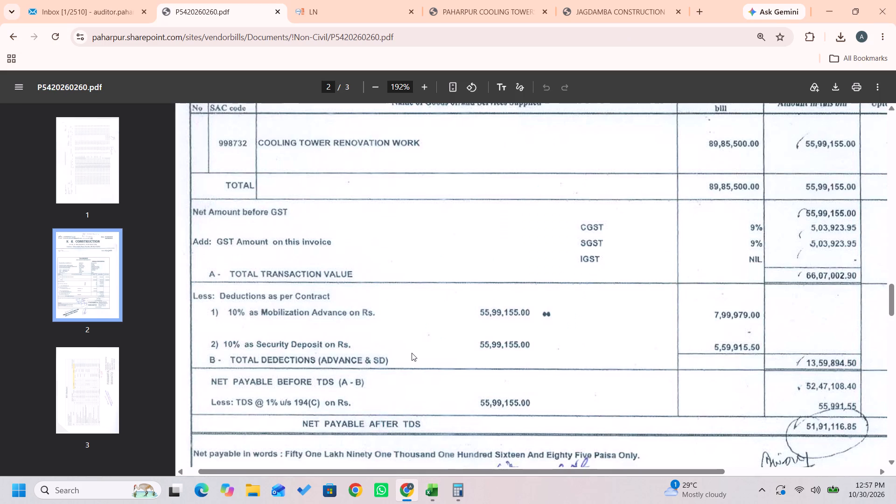
key(ctrl+Tab)
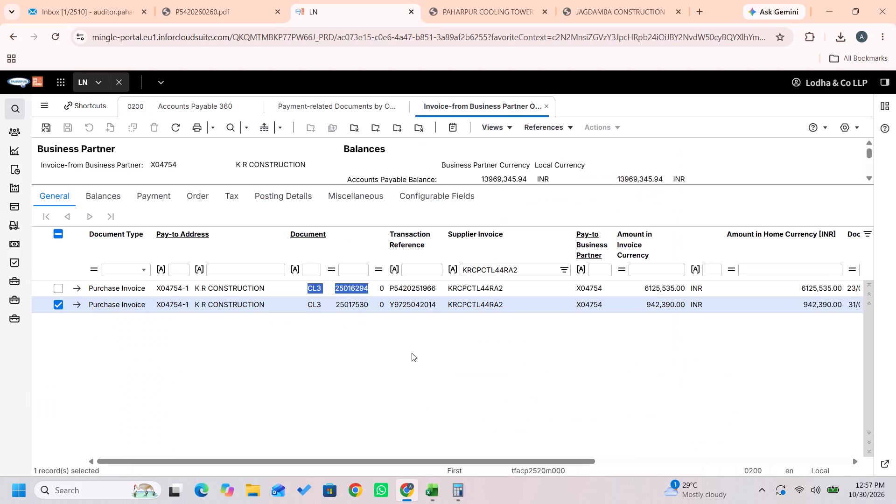
key(shift+r)
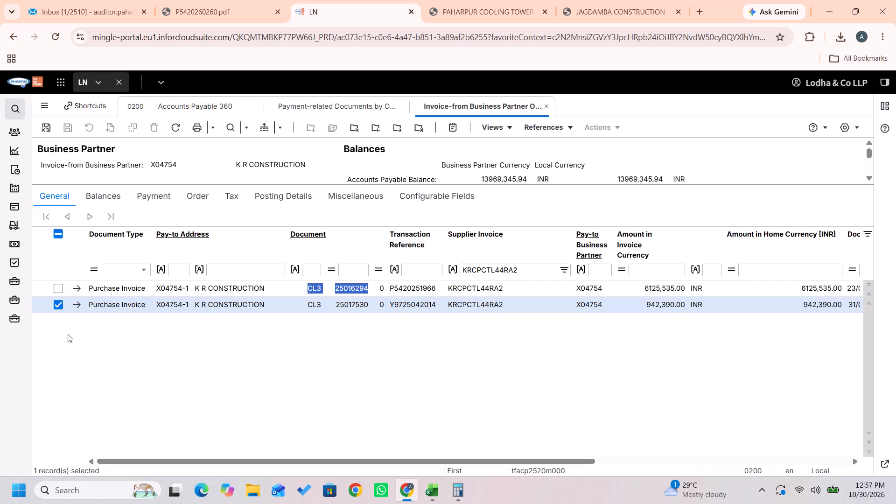
click(62, 293)
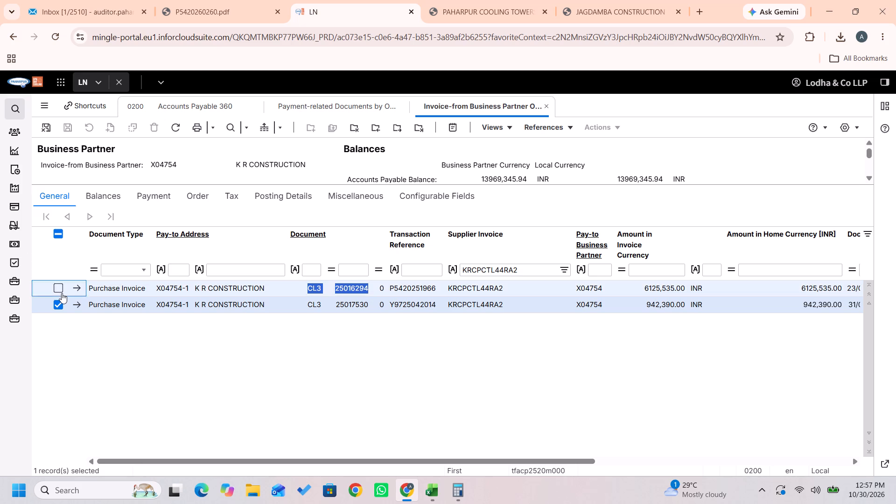
click(57, 310)
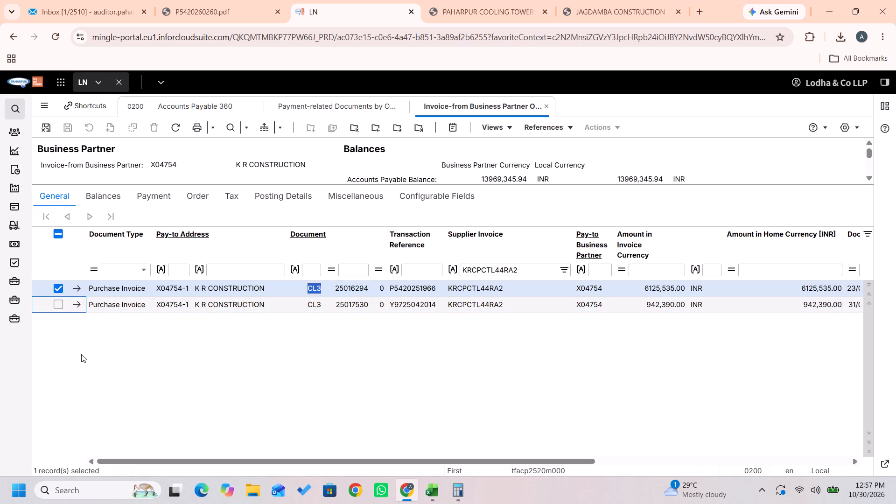
key(shift+r)
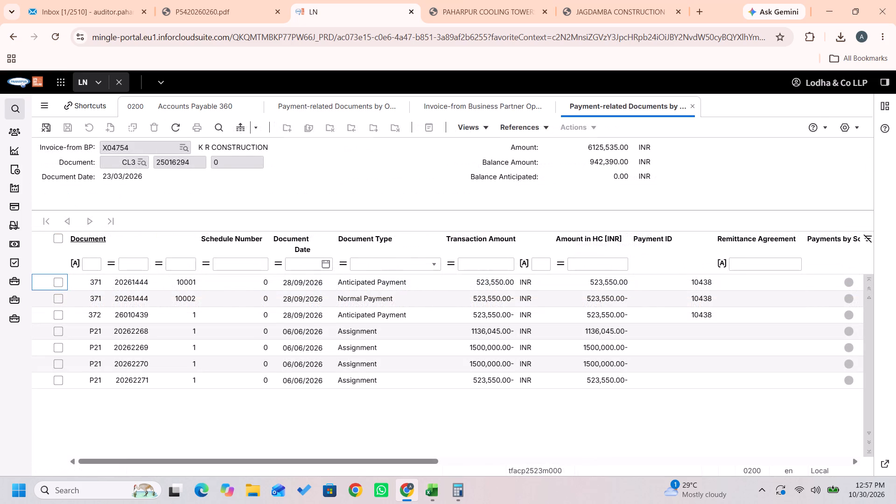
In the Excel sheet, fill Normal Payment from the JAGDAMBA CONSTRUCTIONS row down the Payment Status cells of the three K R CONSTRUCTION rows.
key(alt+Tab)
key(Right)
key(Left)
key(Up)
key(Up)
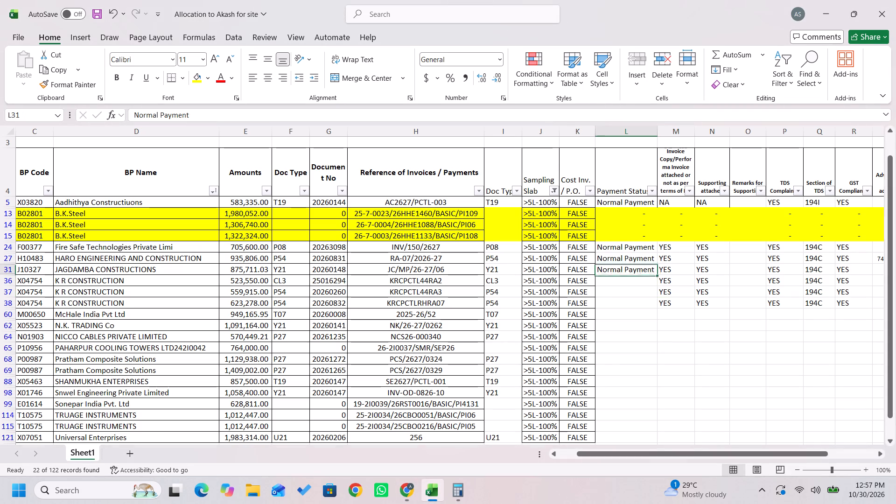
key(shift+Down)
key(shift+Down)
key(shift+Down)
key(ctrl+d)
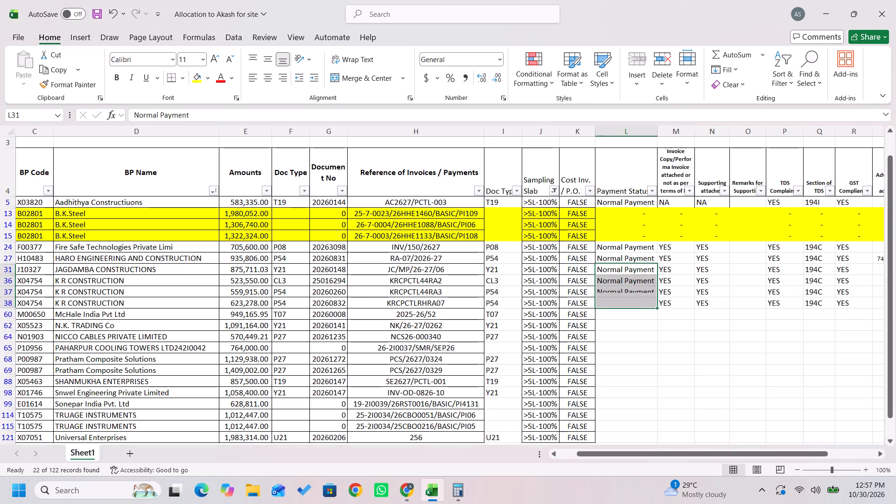
Delete the entire Payment Status column from the audit sheet.
key(Down)
key(Down)
key(Down)
key(Down)
key(Down)
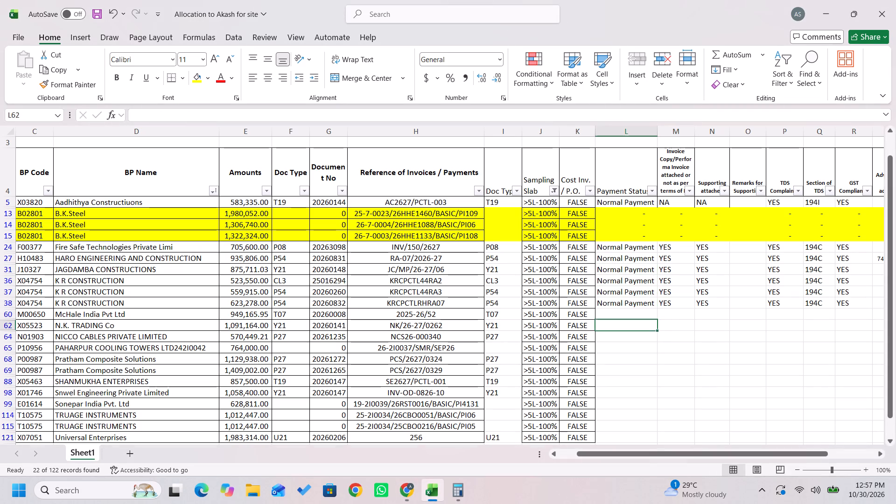
key(ctrl+space)
key(ctrl+minus)
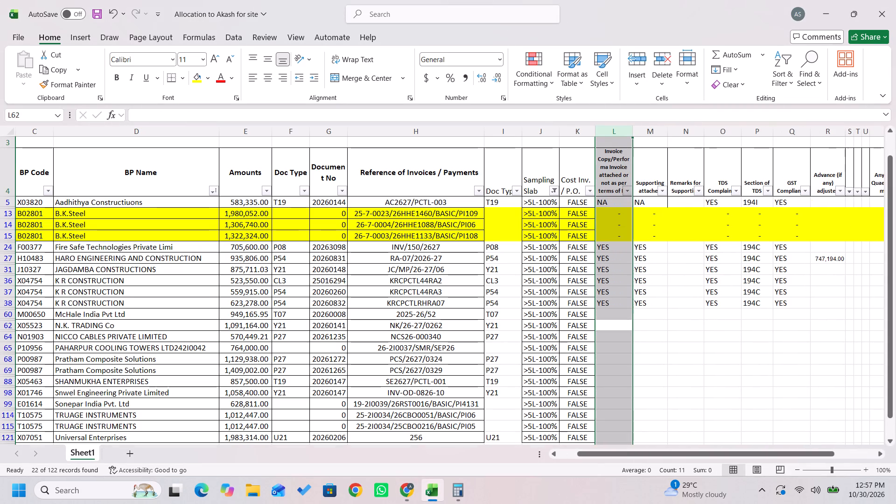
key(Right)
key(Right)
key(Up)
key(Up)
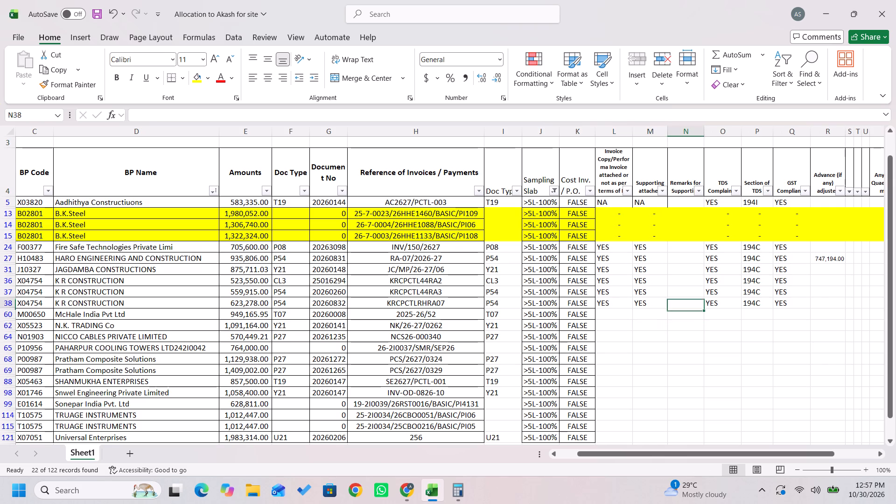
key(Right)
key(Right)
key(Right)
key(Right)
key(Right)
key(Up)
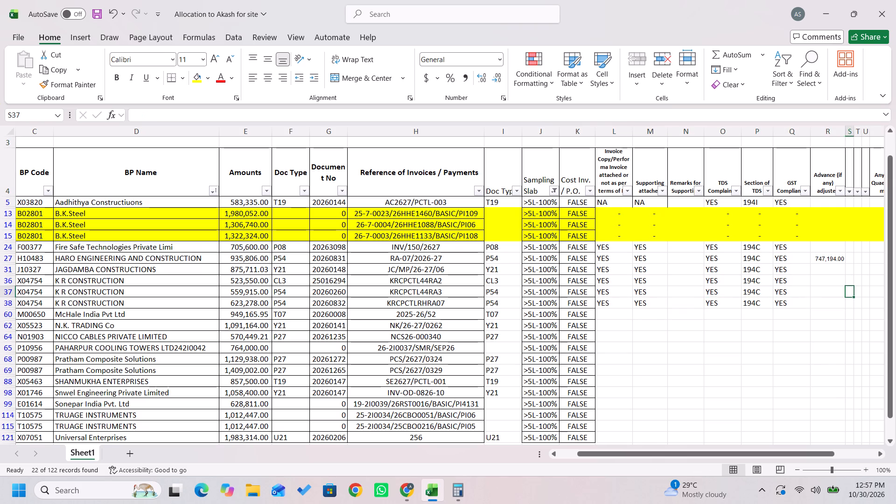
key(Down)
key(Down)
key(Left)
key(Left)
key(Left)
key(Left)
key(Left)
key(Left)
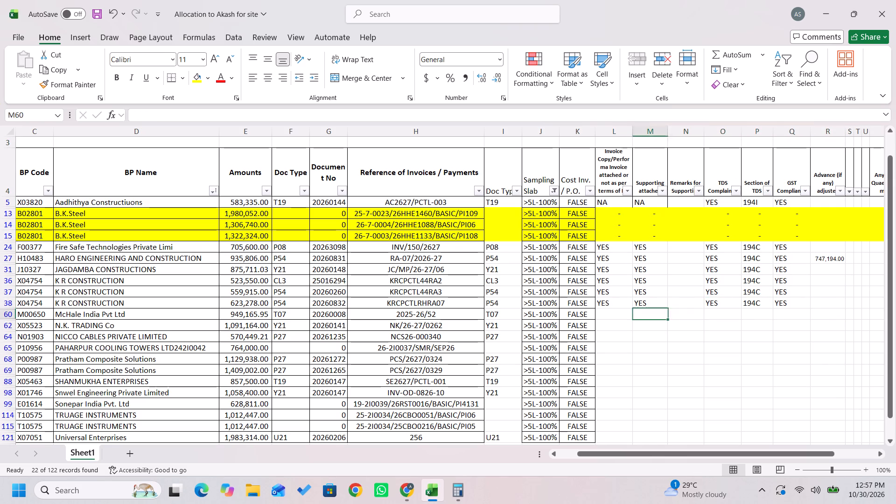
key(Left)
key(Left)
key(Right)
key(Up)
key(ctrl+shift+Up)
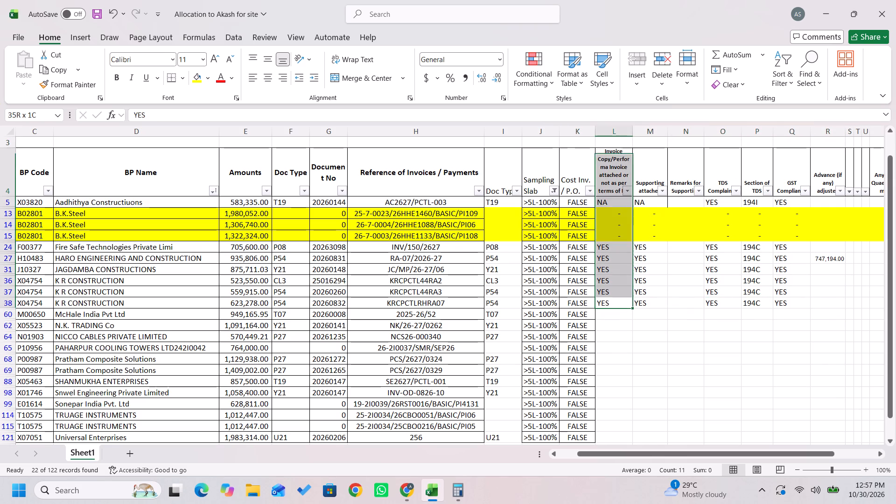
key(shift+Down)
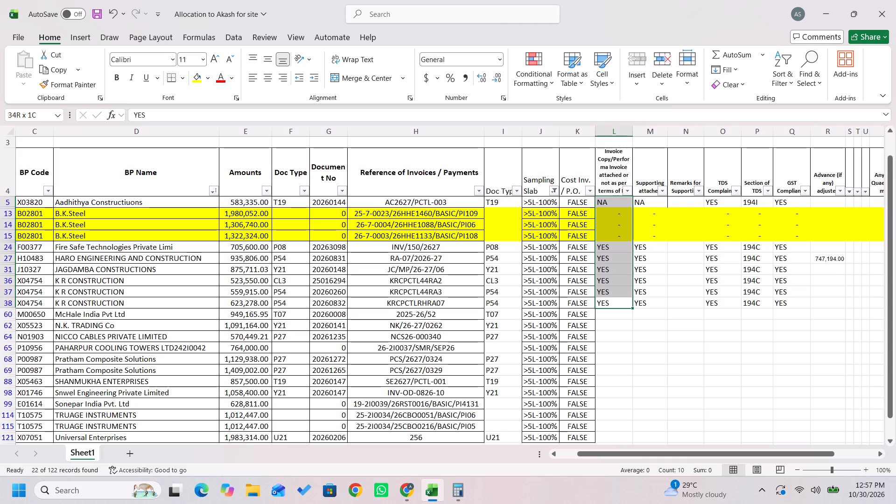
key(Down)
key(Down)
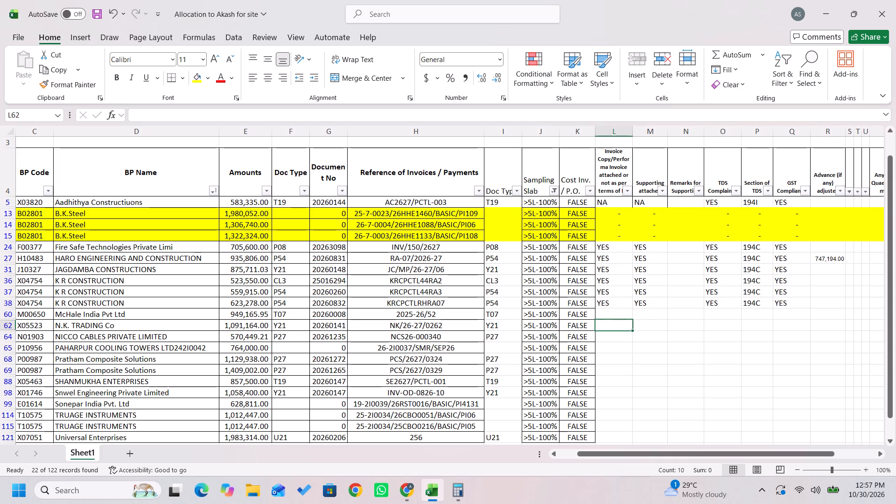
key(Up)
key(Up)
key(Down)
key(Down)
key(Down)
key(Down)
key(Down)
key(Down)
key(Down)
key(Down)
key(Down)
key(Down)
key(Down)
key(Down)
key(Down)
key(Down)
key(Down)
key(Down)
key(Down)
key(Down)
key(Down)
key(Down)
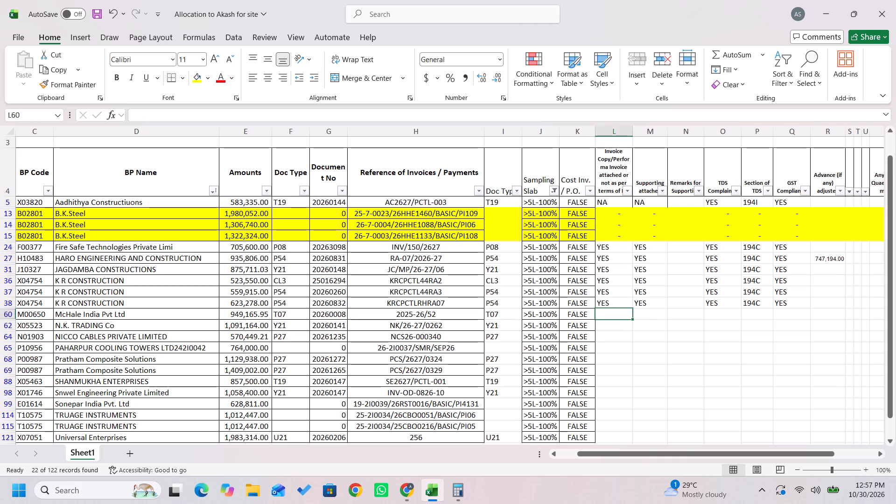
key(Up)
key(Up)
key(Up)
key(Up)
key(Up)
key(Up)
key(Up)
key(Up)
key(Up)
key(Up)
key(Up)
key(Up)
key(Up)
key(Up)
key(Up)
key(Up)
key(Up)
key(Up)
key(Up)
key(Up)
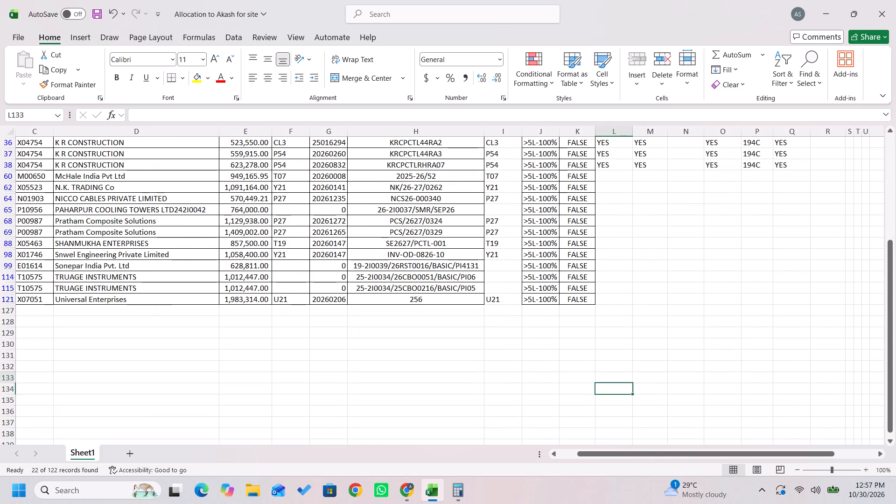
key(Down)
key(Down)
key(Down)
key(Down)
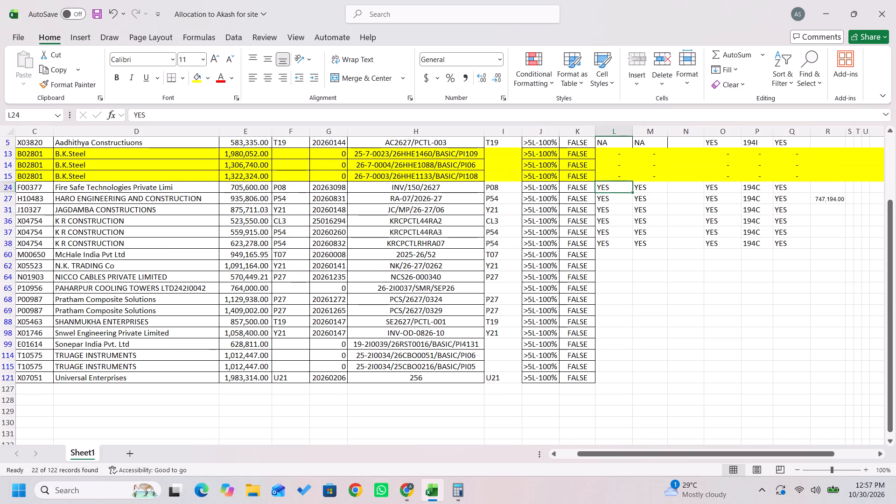
Copy the BP code M00650 from the McHale India Pvt Ltd row.
key(ctrl+Down)
key(Down)
key(Left)
key(Left)
key(Left)
key(Left)
key(Left)
key(Left)
key(Left)
key(Left)
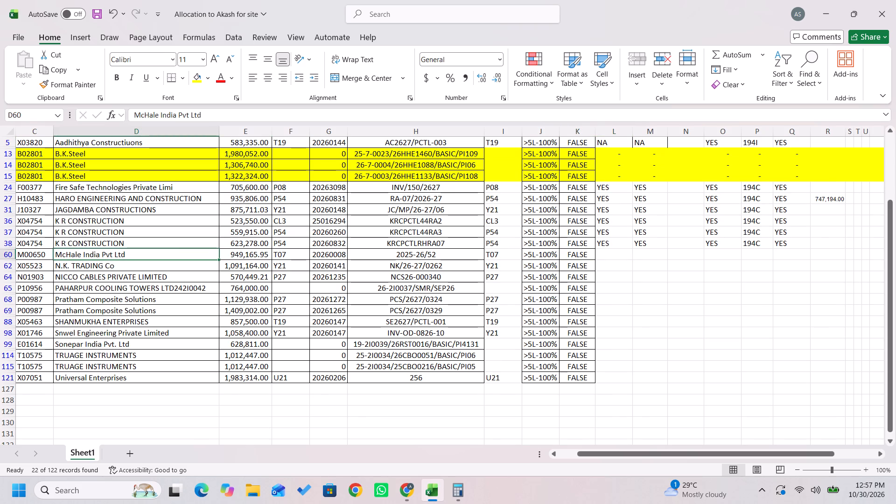
key(Right)
key(Right)
key(Left)
key(Left)
key(Left)
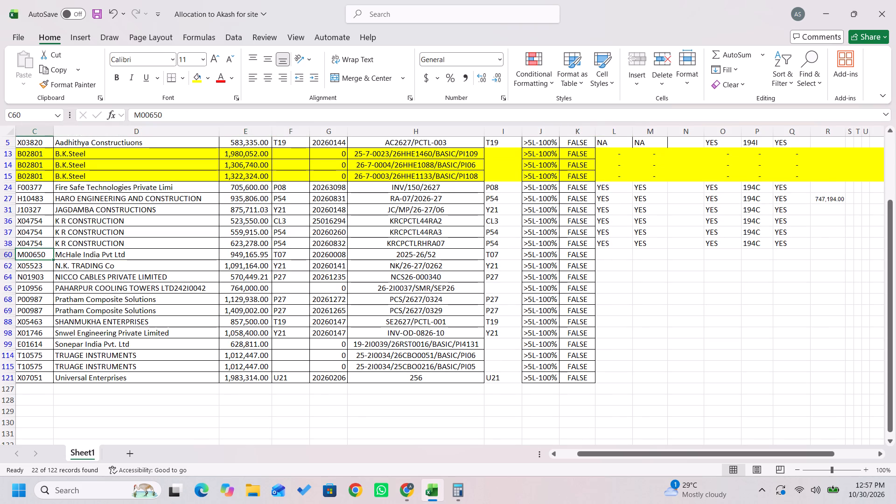
key(ctrl+c)
Switch to LN in Chrome and close the open K R CONSTRUCTION invoice and payment-document sessions, keeping Accounts Payable 360 open.
key(alt+Tab)
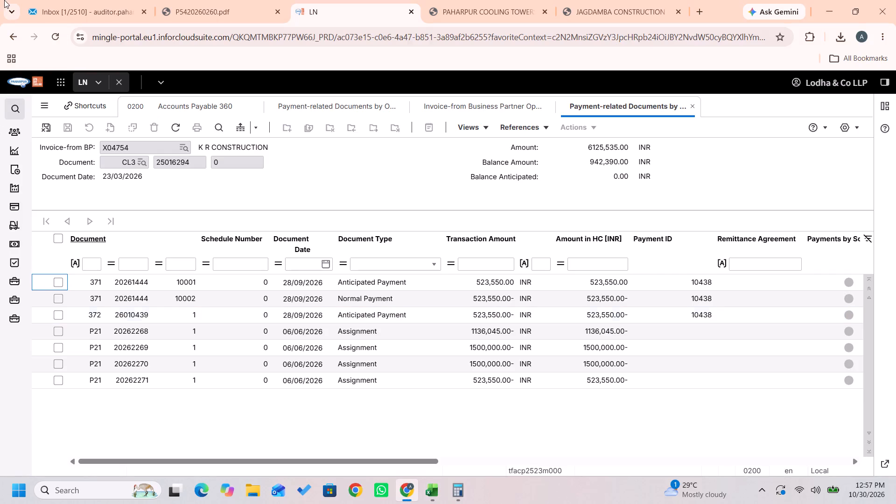
click(177, 98)
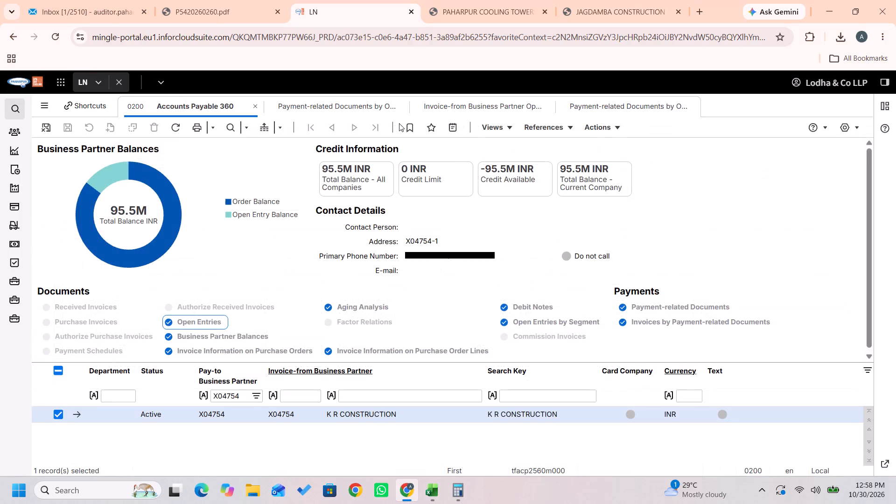
click(403, 107)
click(403, 107)
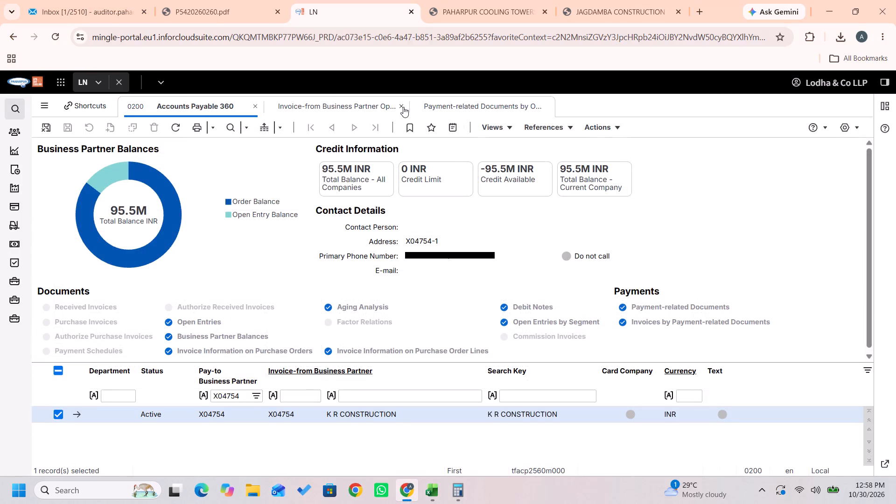
click(403, 107)
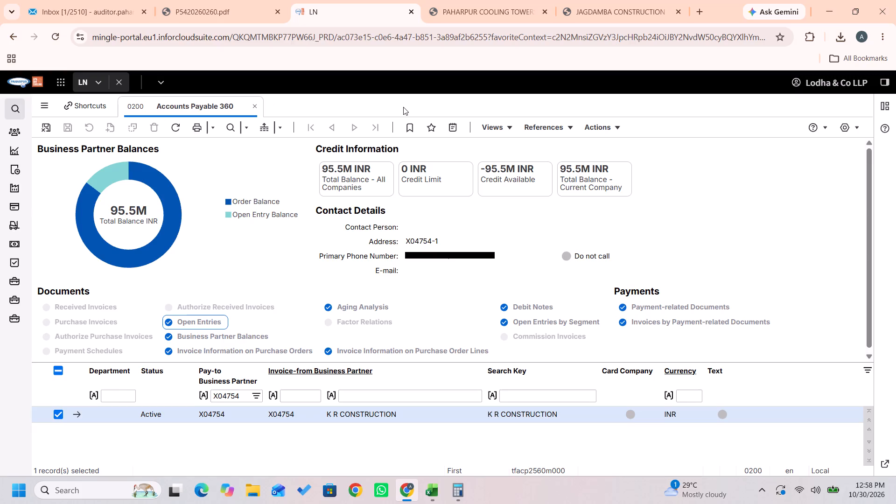
Filter the Accounts Payable 360 records by pay-to business partner M00650.
click(229, 393)
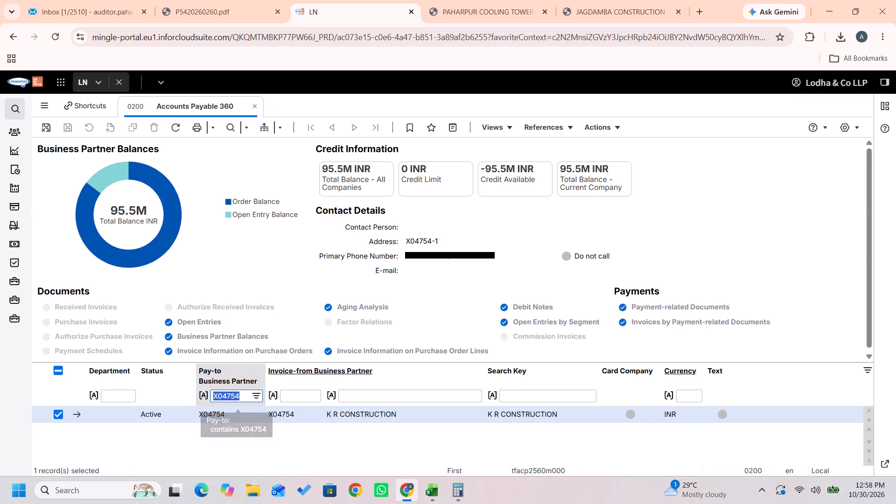
key(ctrl+v)
key(Return)
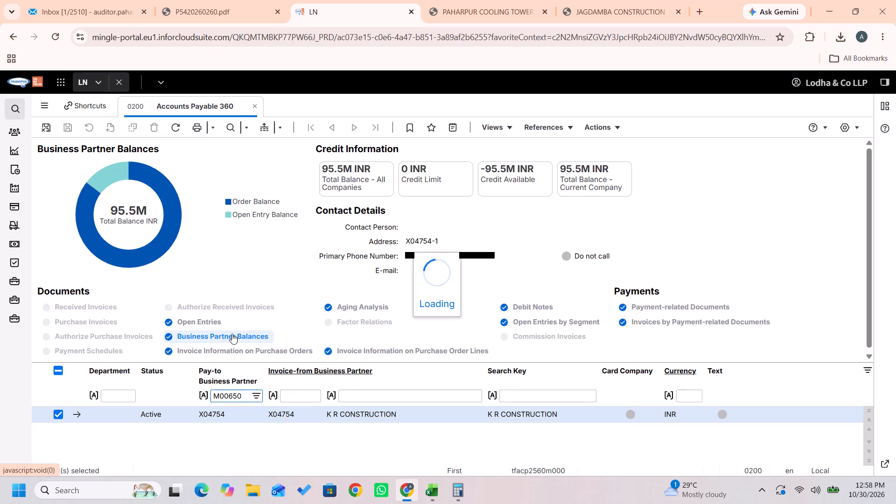
key(period)
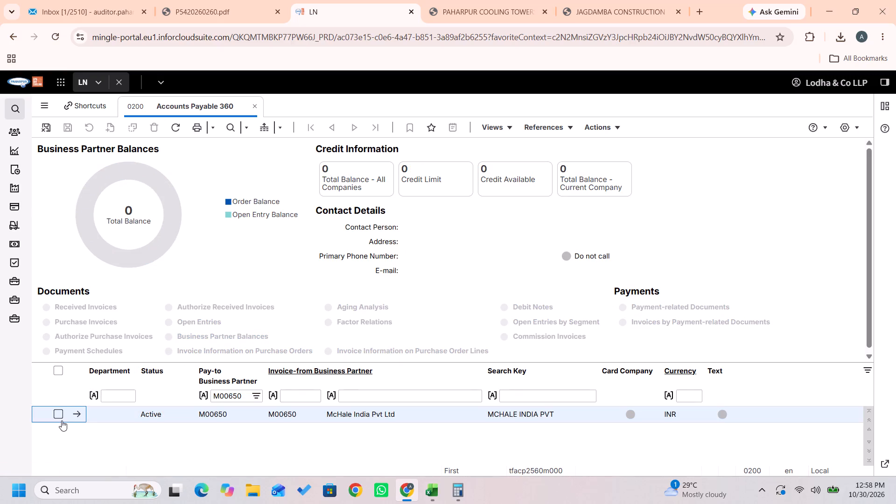
Select the McHale India Pvt Ltd record and show its open entries.
click(62, 420)
click(224, 323)
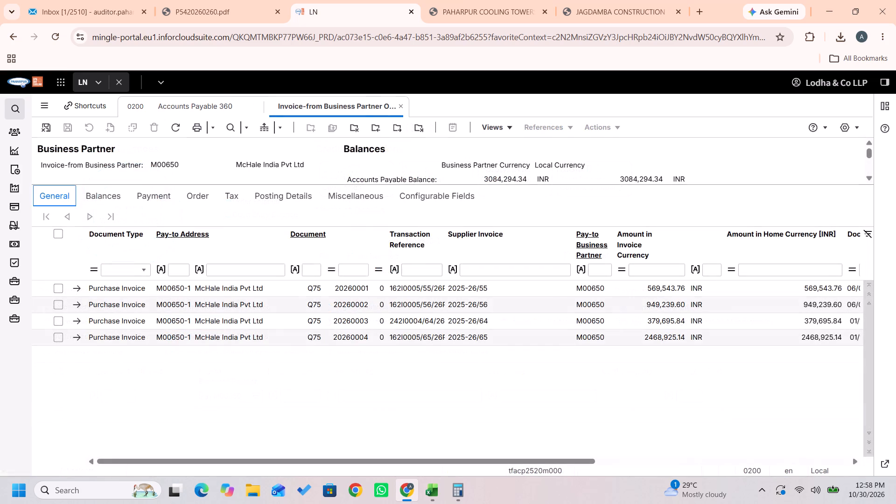
Filter the open entries by supplier invoice 2025-26/52, copied from the McHale India row of the Excel audit sheet.
click(500, 269)
key(alt+Tab)
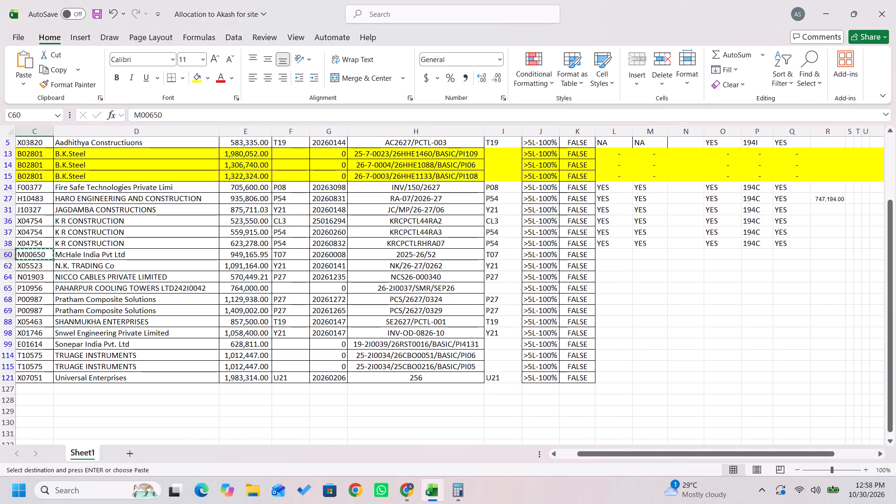
key(Right)
key(Right)
key(Right)
key(Right)
key(Right)
key(ctrl+c)
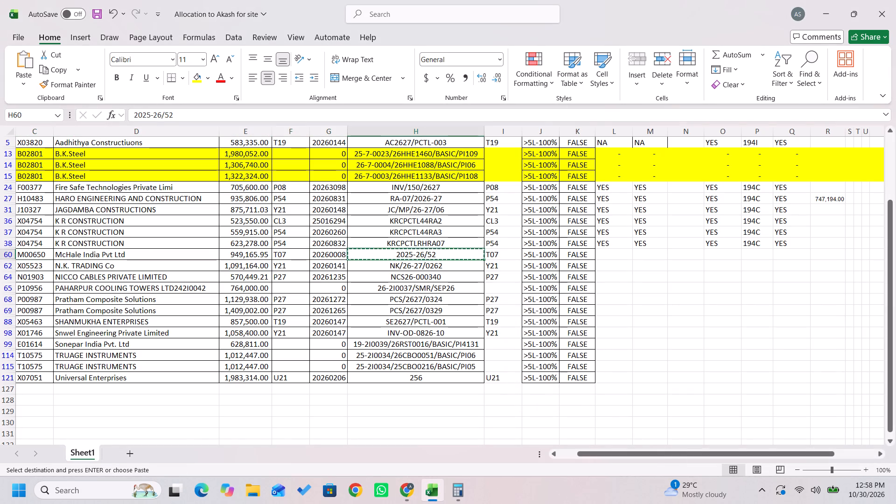
key(alt+Tab)
key(ctrl+v)
key(Return)
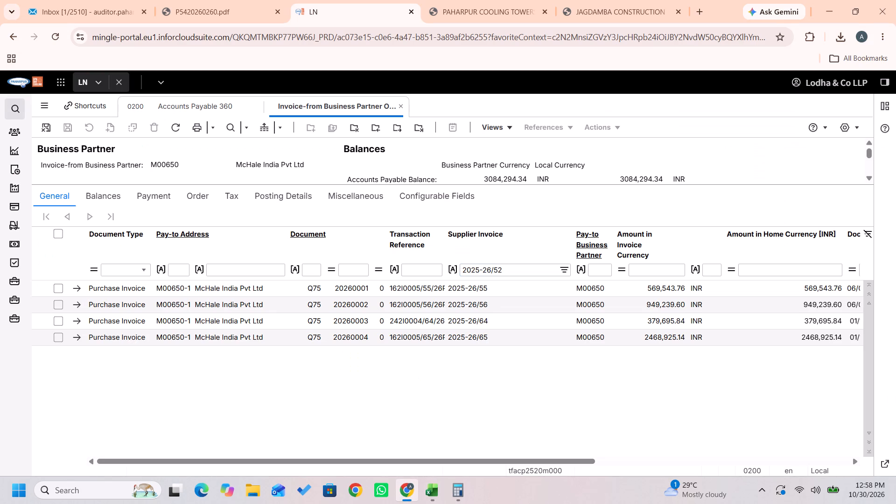
key(shift+a)
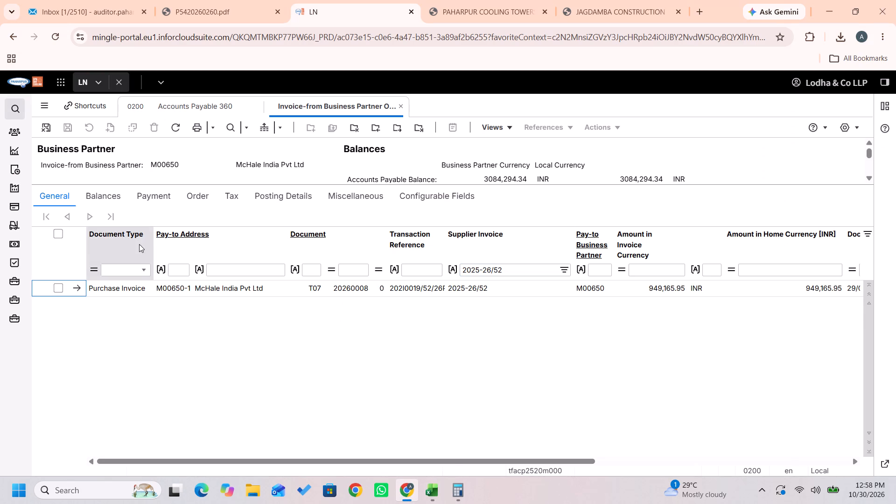
click(51, 290)
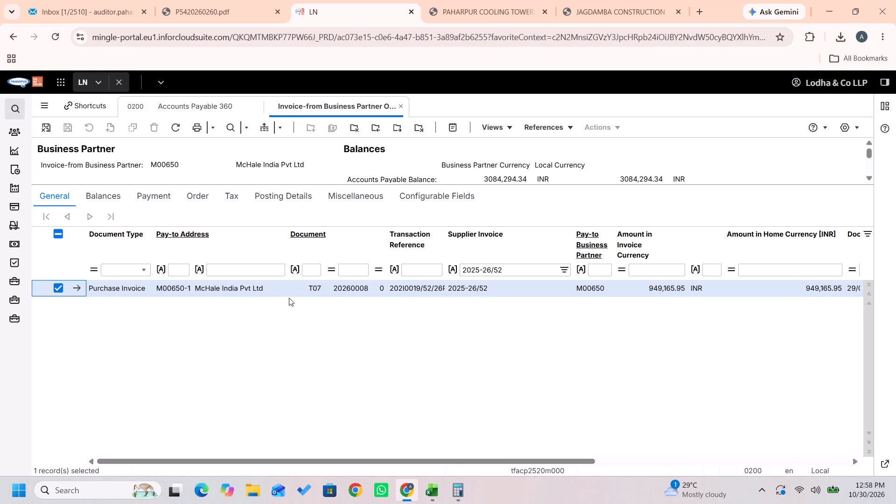
drag(306, 285, 374, 291)
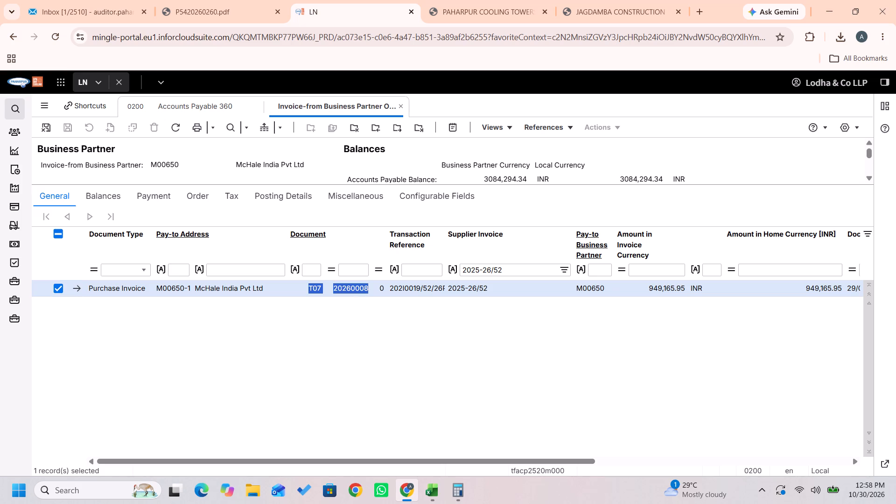
key(ctrl+c)
key(shift+g)
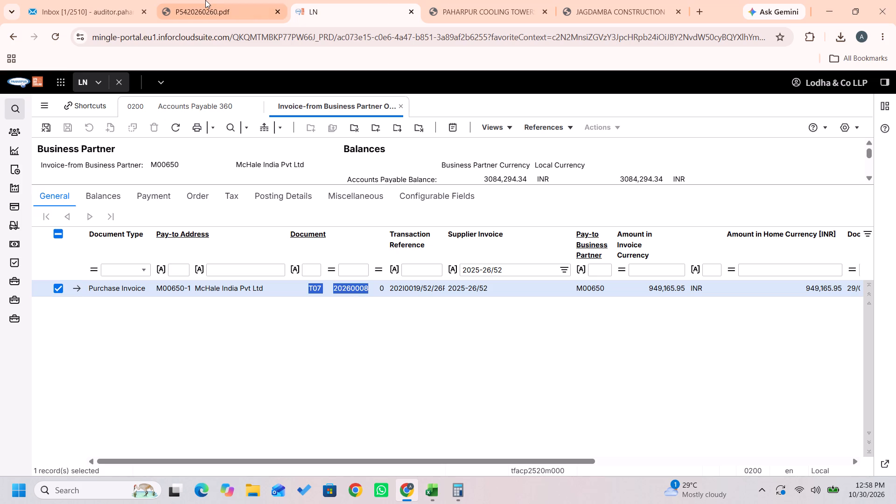
click(205, 0)
scroll(213, 205, right, 18)
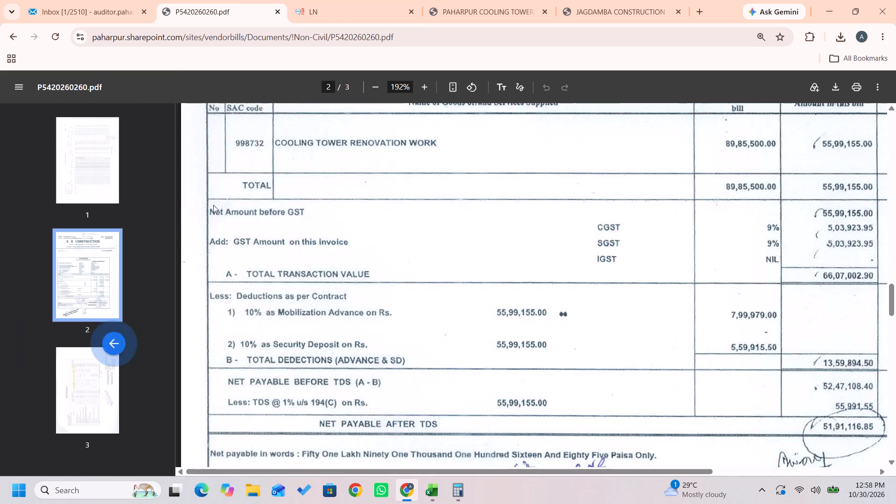
scroll(213, 205, right, 2)
click(311, 217)
key(ctrl+a)
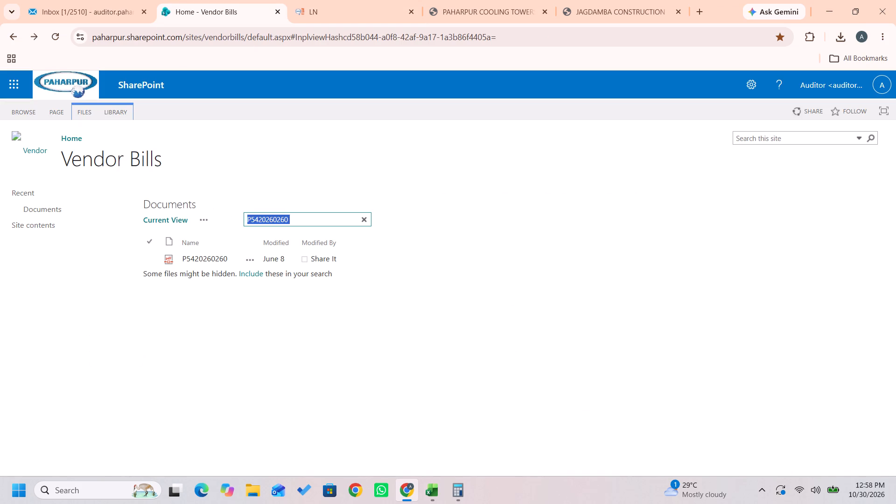
key(ctrl+v)
key(ctrl+Left)
key(BackSpace)
key(Return)
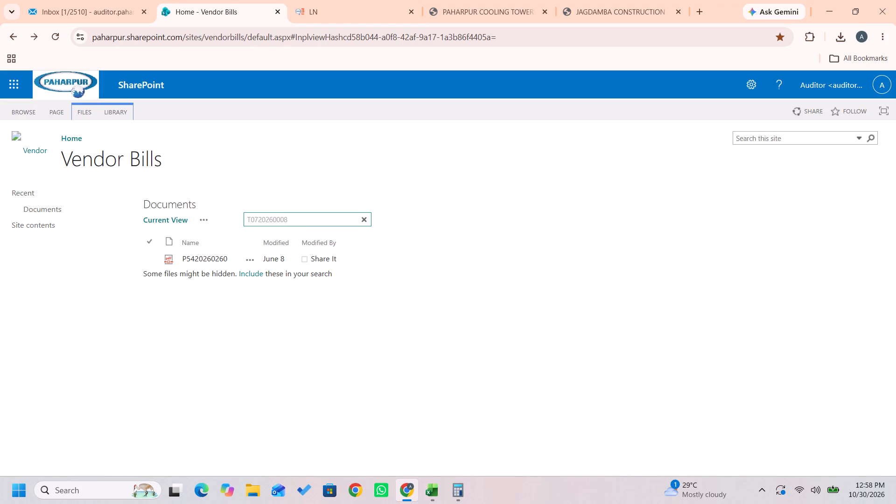
Check the invoice's transaction lines in LN, and fill YES, 194C and YES from the last K R CONSTRUCTION row into Excel's McHale India row.
click(312, 0)
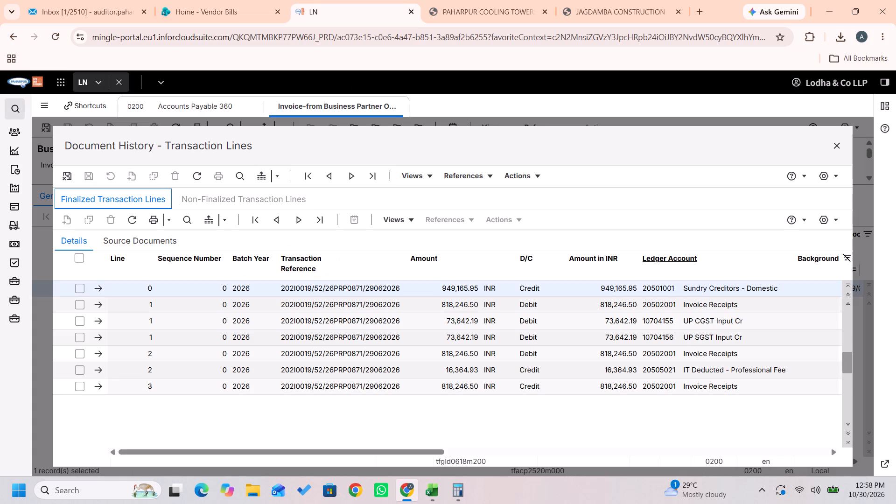
key(alt+Tab)
key(Right)
key(Right)
key(Right)
key(Right)
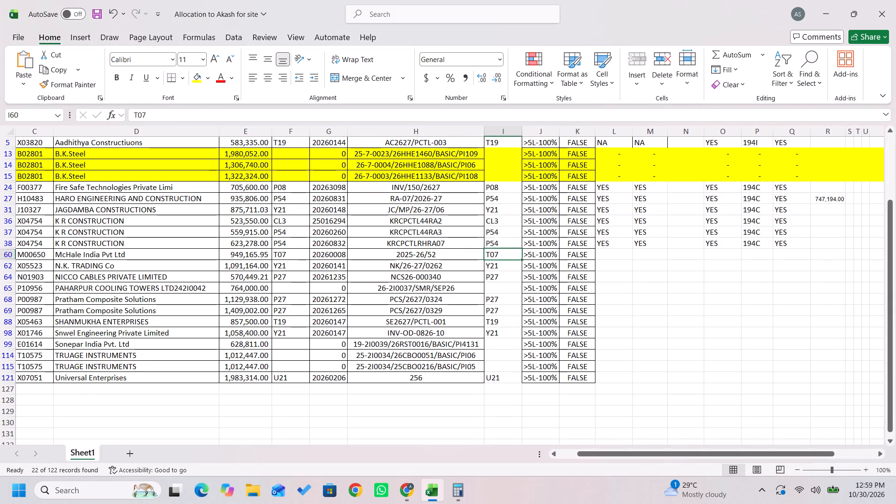
key(Right)
key(Right)
key(Right)
key(Up)
key(shift+Down)
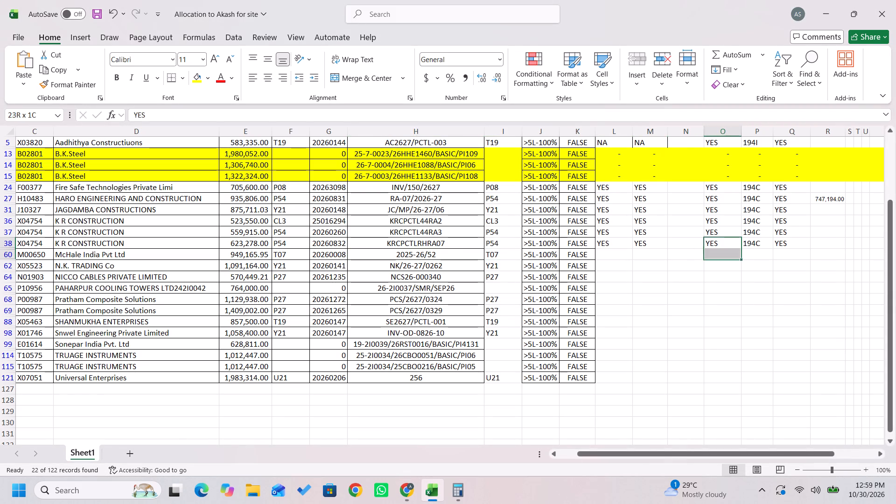
key(shift+Right)
key(shift+Right)
key(ctrl+d)
Set the TDS section in column P of the McHale India row to 194J.
key(Down)
key(Right)
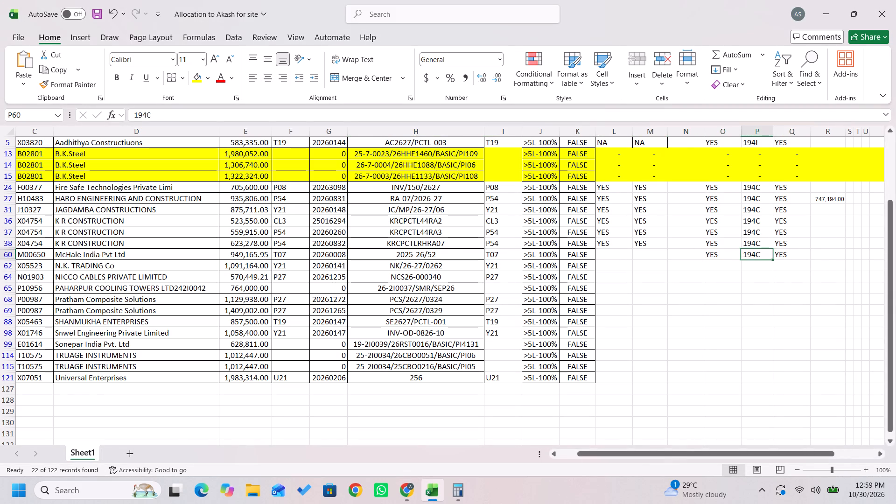
text(194J)
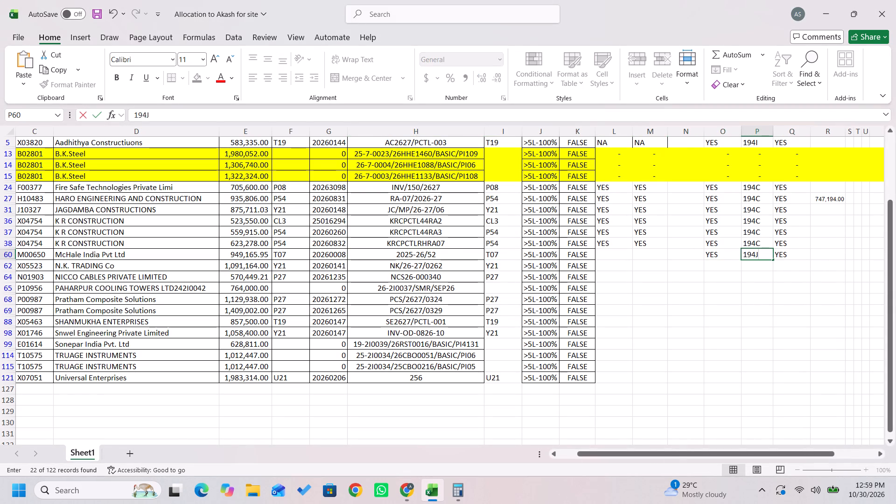
key(Left)
Go to the empty column L check cell of the McHale India row and return to the invoice's transaction lines in LN.
key(Left)
key(Left)
key(Left)
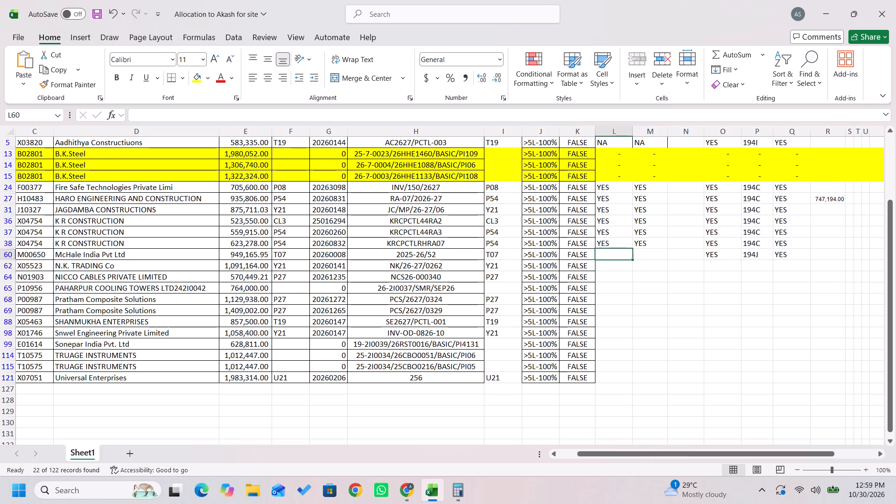
key(alt+Tab)
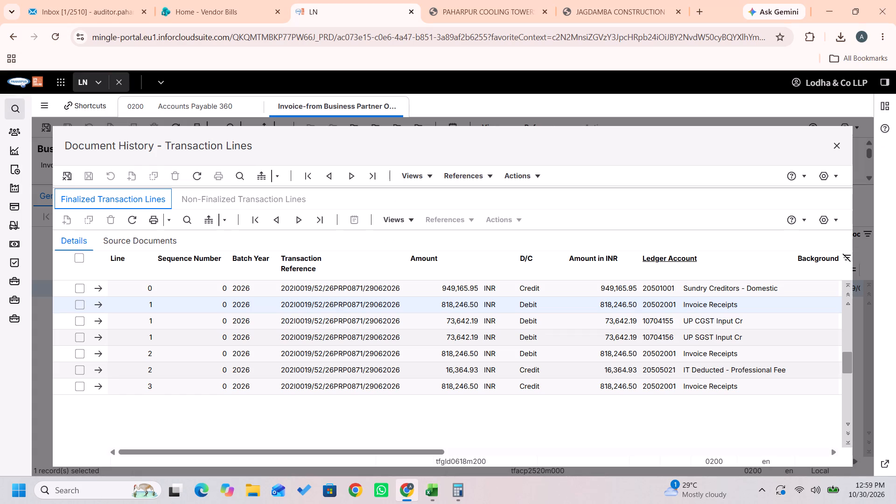
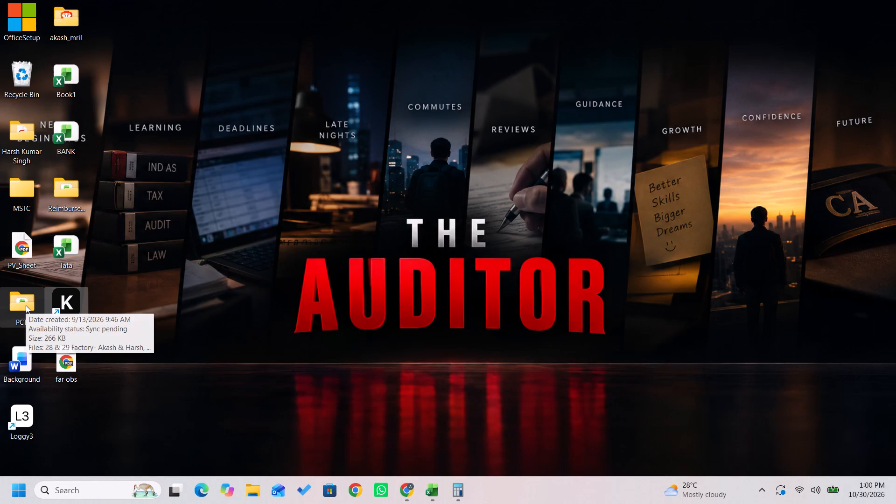
Switch to File Explorer, open the recent workbook "Allocation to sourya and Akash 12th october" to view its Allocation sheet, and close it.
click(249, 487)
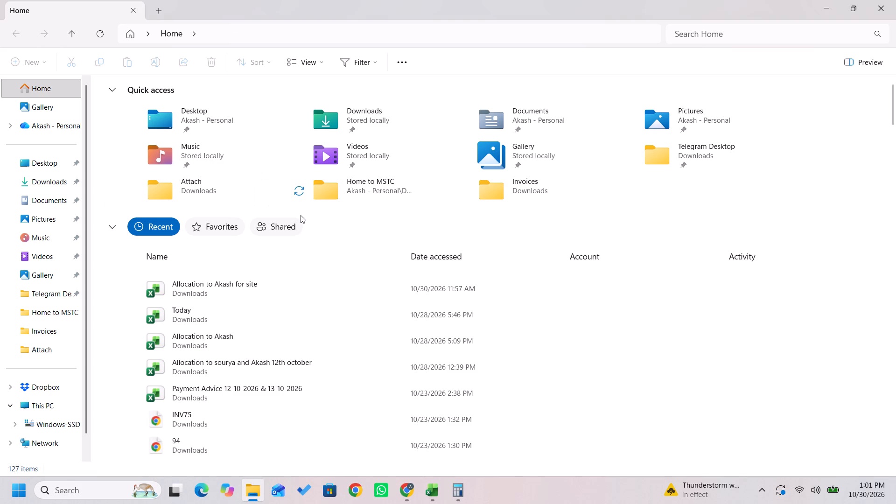
click(343, 212)
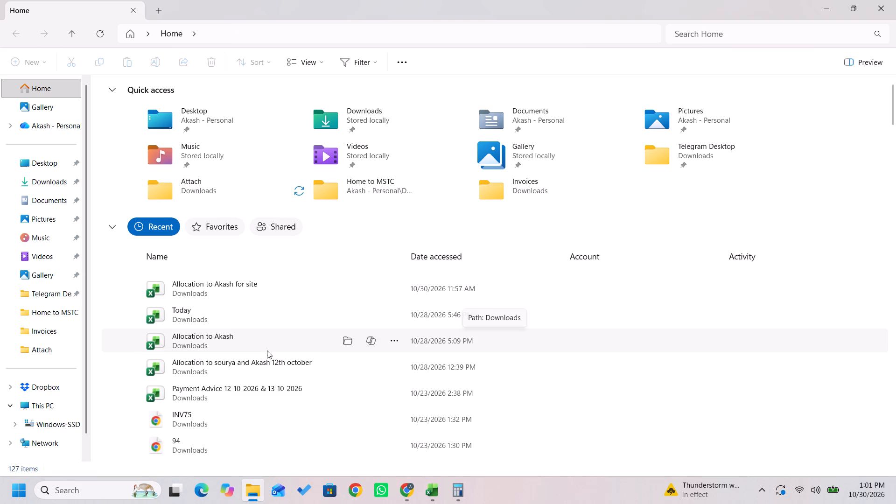
double_click(291, 373)
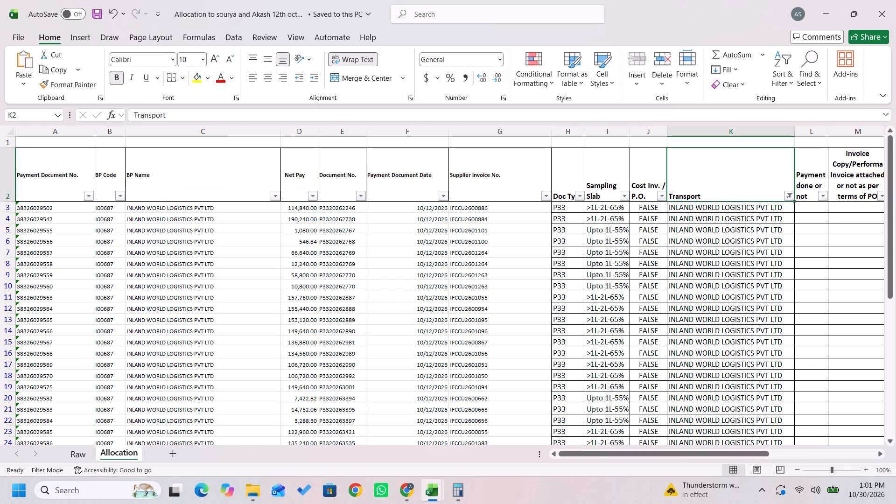
click(895, 0)
key(alt+Tab)
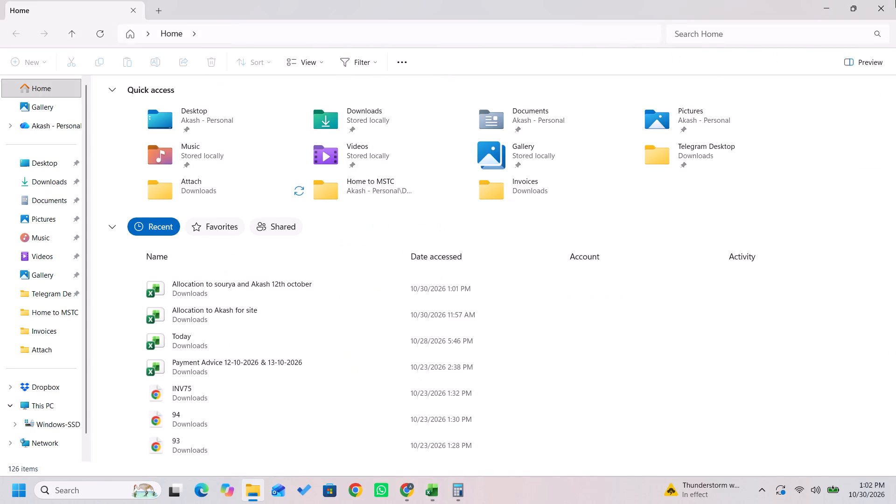
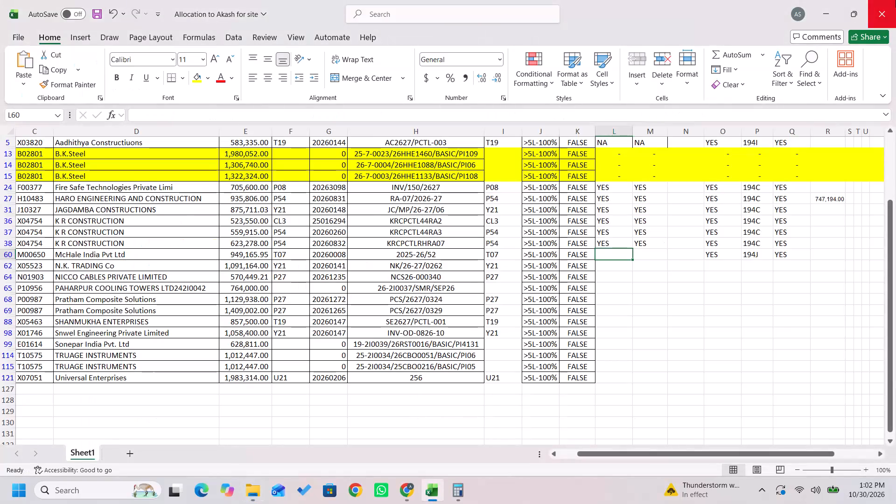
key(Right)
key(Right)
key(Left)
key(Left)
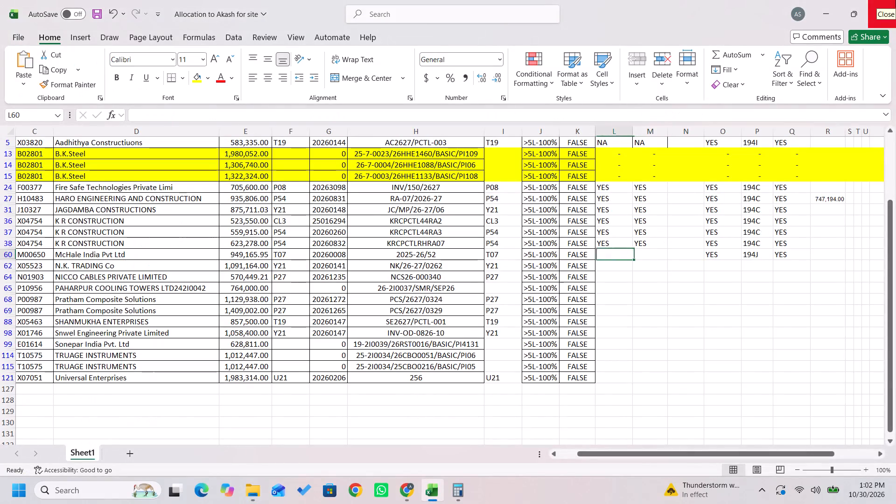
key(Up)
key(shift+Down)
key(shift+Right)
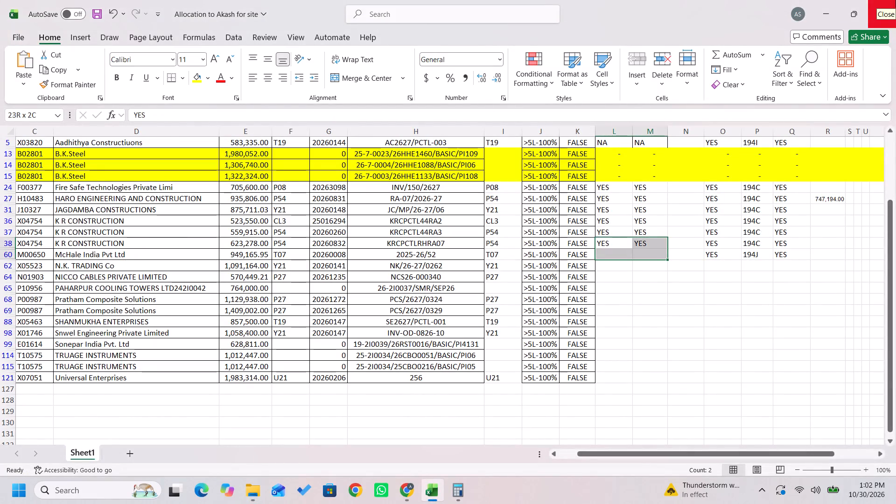
key(Down)
key(Left)
key(Left)
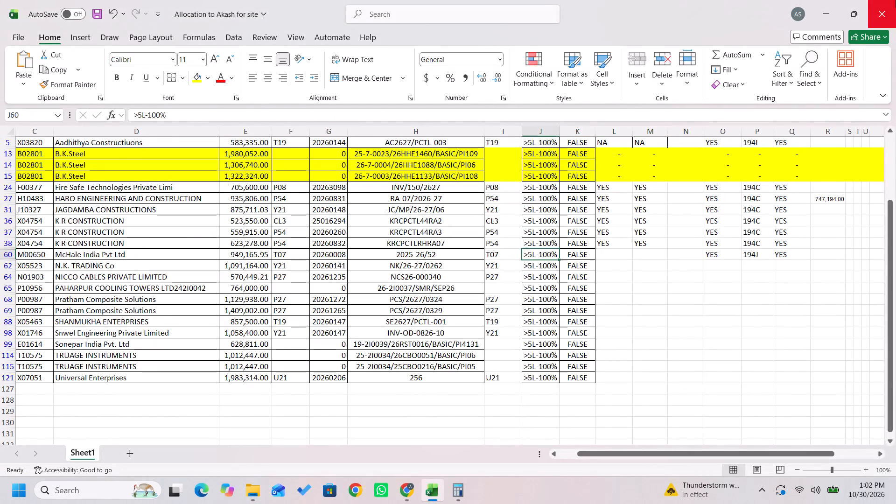
key(Left)
key(Left)
key(Left)
key(Left)
key(shift+Right)
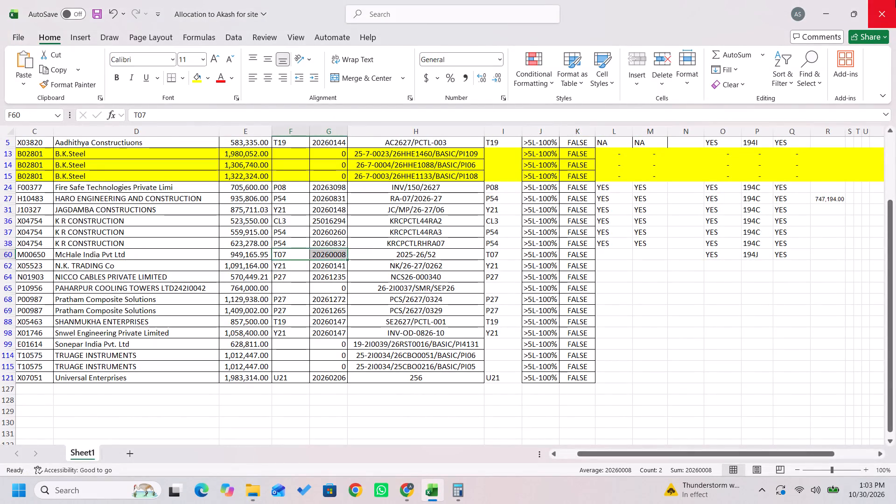
key(ctrl+c)
key(alt+Tab)
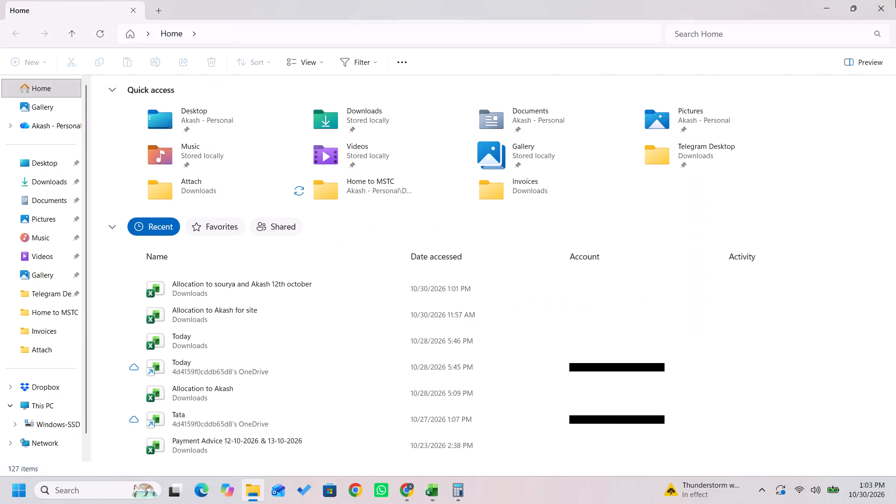
key(alt+Tab)
key(ctrl+Tab)
key(alt+Tab)
key(alt+Tab)
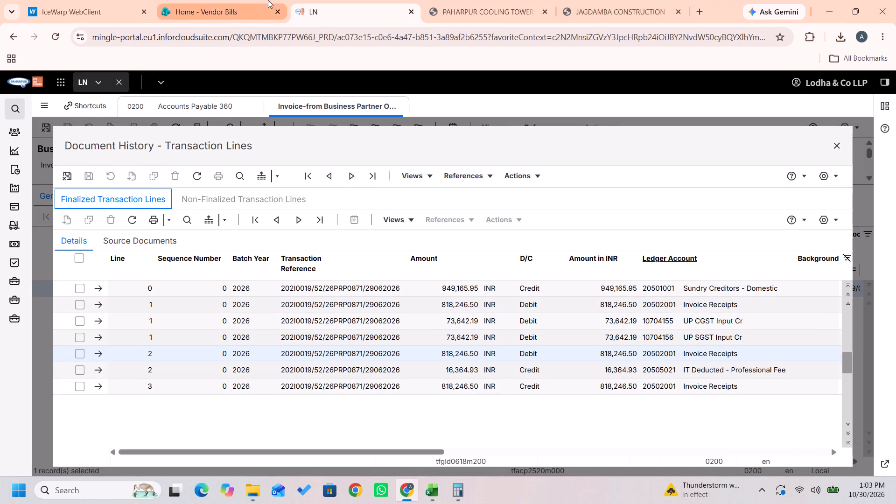
click(268, 0)
click(305, 215)
key(ctrl+a)
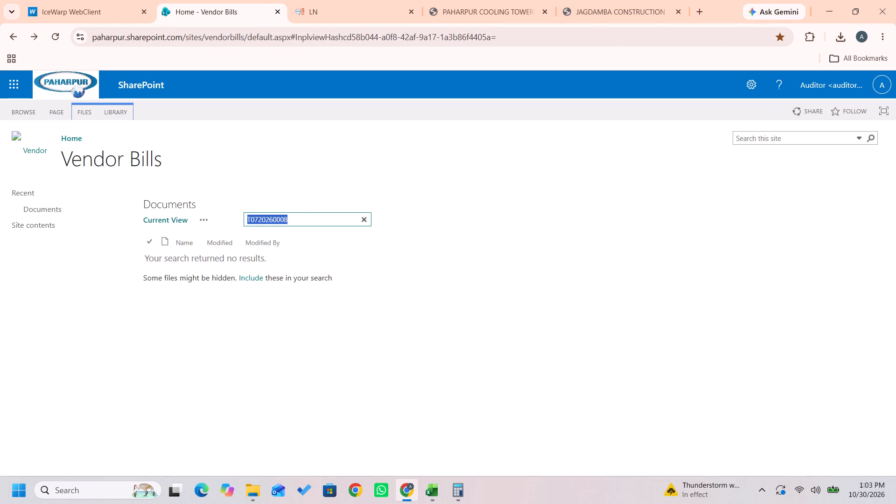
key(ctrl+v)
key(ctrl+Left)
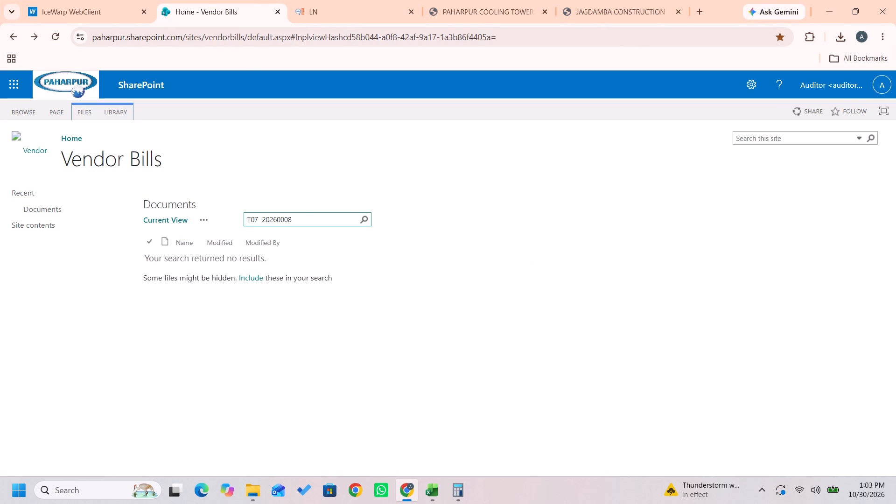
key(BackSpace)
key(Return)
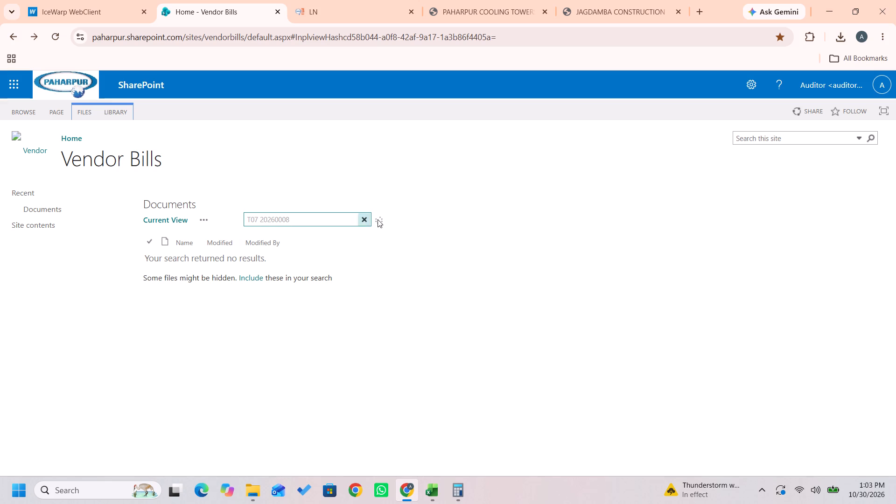
click(365, 221)
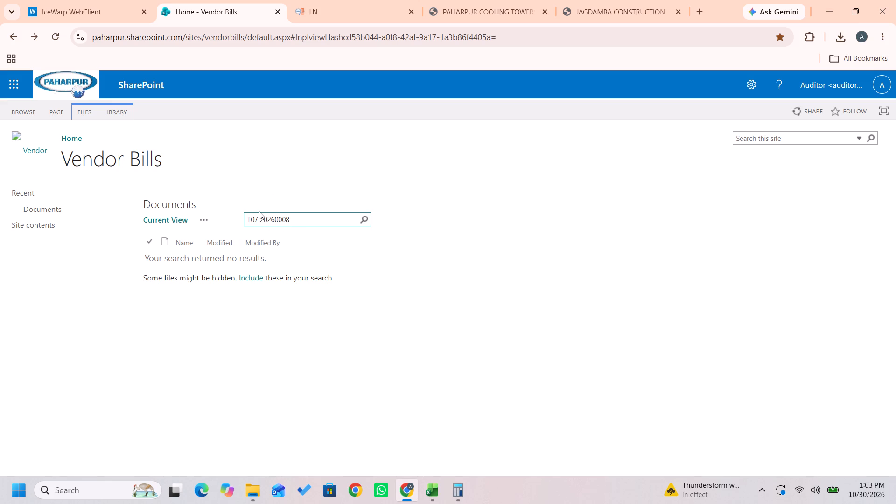
click(262, 218)
key(Left)
key(BackSpace)
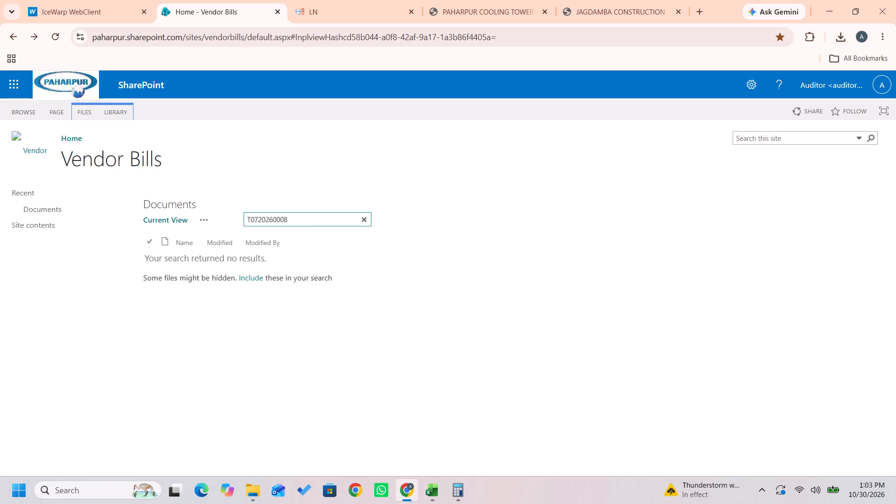
key(Return)
key(alt+Tab)
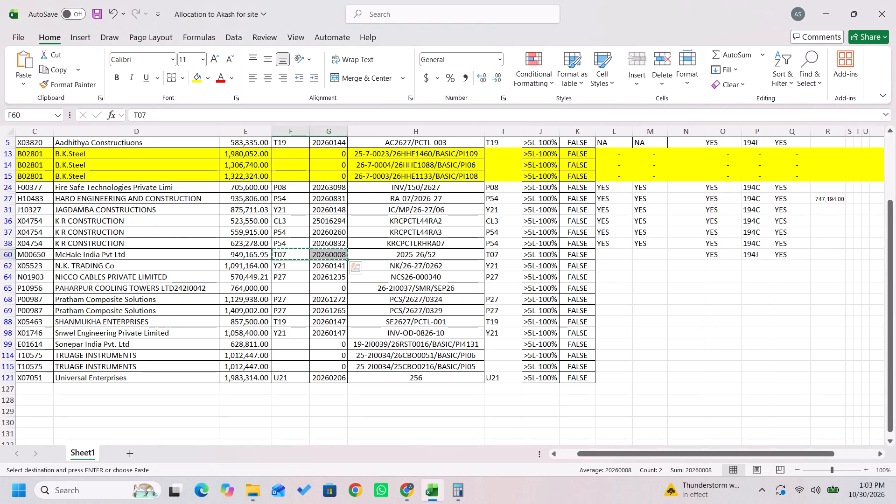
key(Down)
key(shift+Right)
key(ctrl+c)
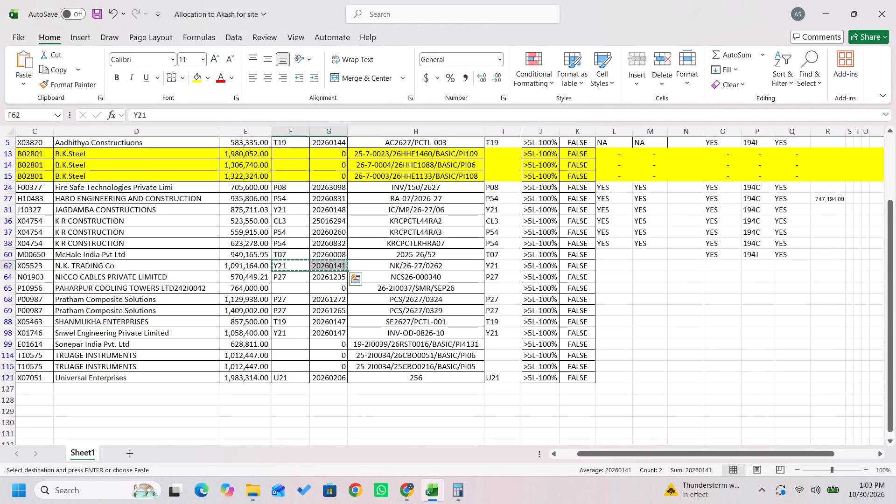
key(alt+Tab)
click(276, 222)
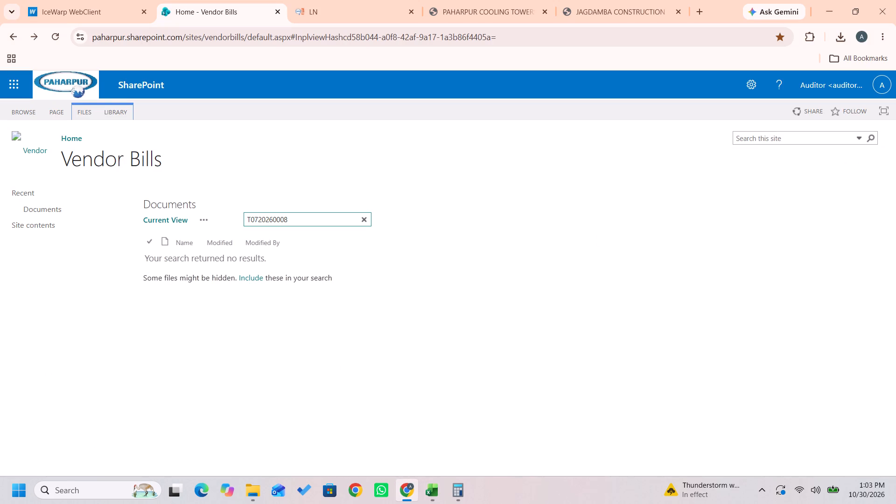
key(ctrl+a)
key(ctrl+v)
key(ctrl+Left)
key(BackSpace)
key(BackSpace)
key(Return)
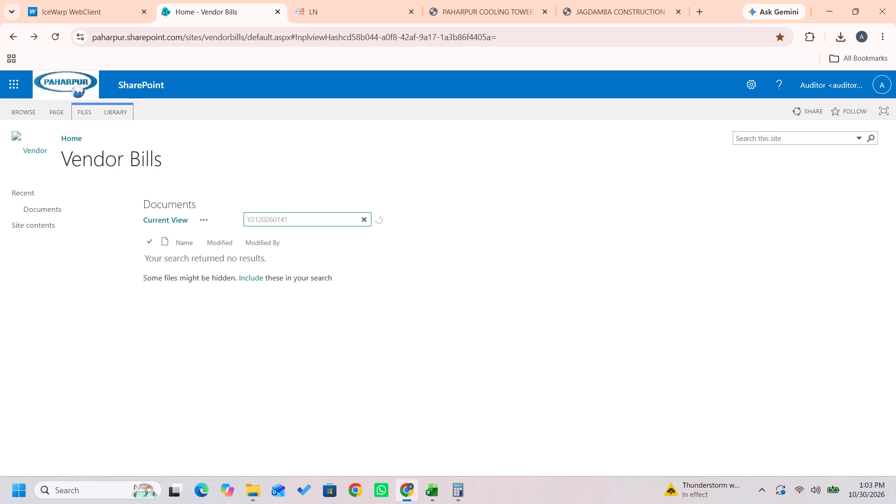
Copy McHale India's invoice number from the audit sheet and search the PCTL Supplier Invoice page for 2025-26/52.
key(alt+Tab)
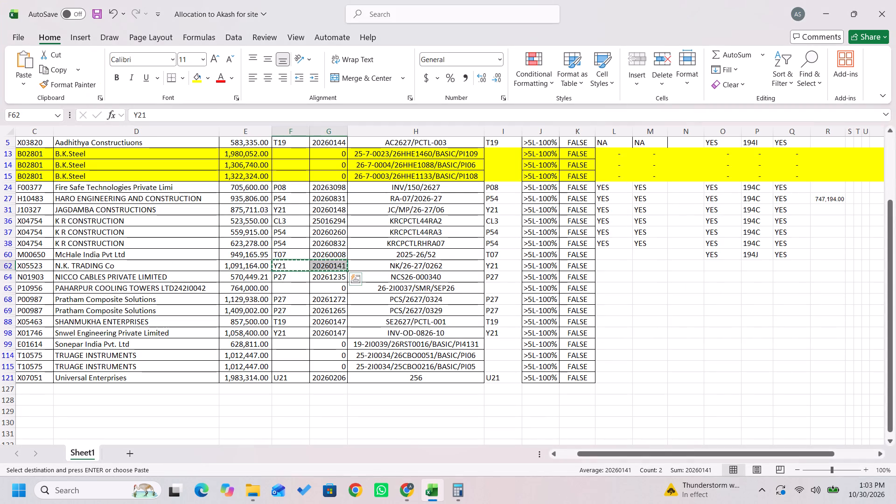
key(Right)
key(Up)
key(Right)
key(Right)
key(Left)
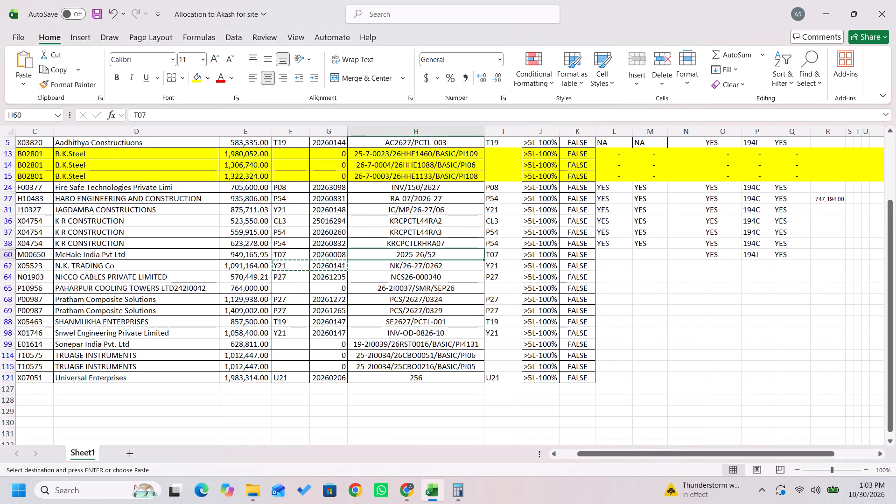
key(ctrl+c)
key(alt+Tab)
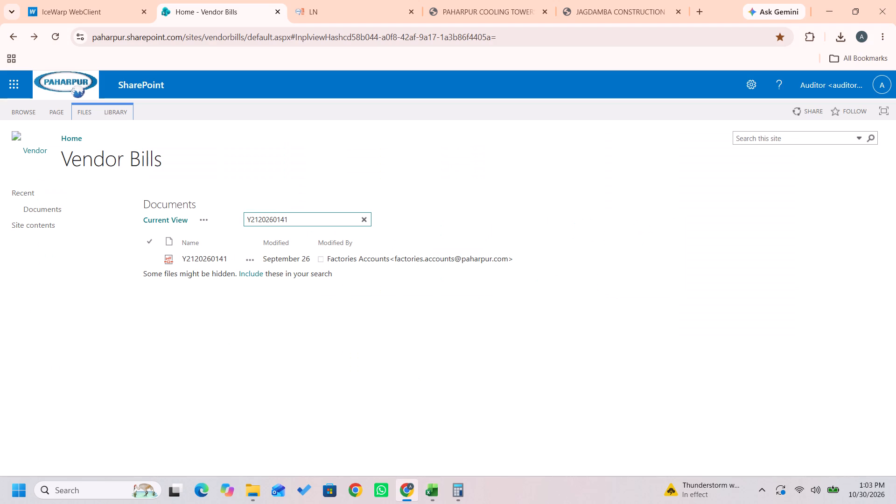
click(380, 0)
click(481, 0)
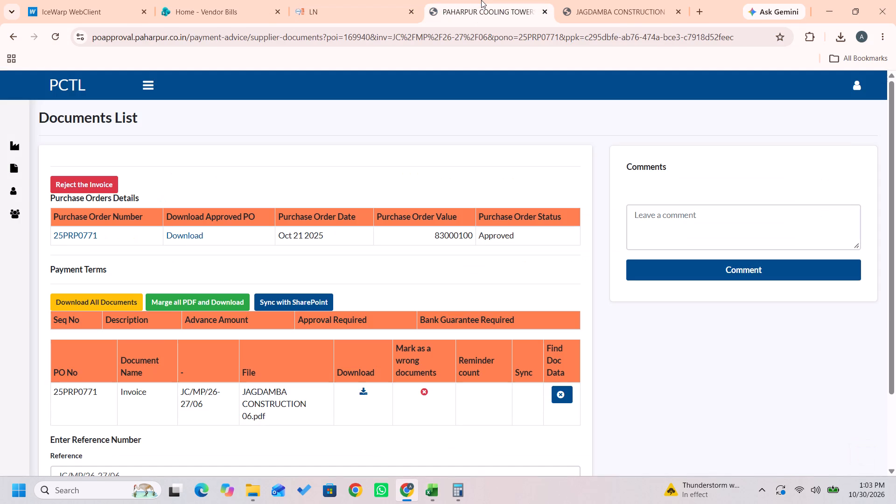
scroll(335, 209, right, 8)
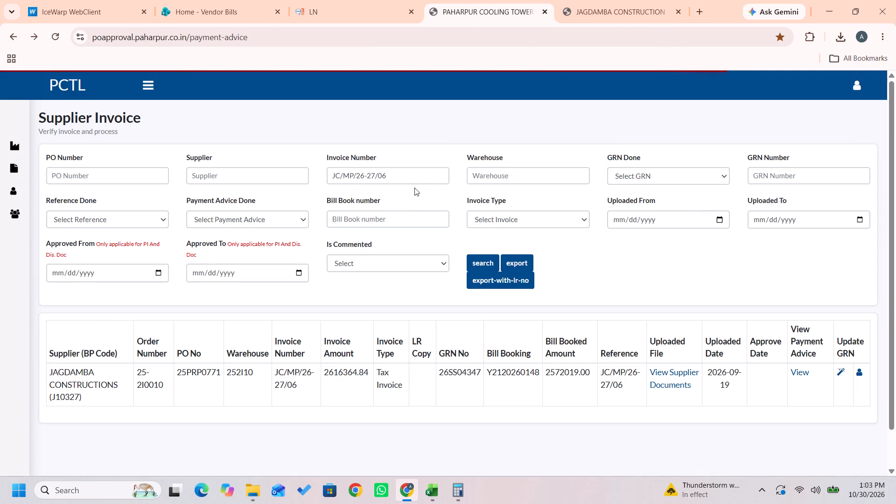
click(388, 176)
key(ctrl+a)
key(ctrl+v)
key(Return)
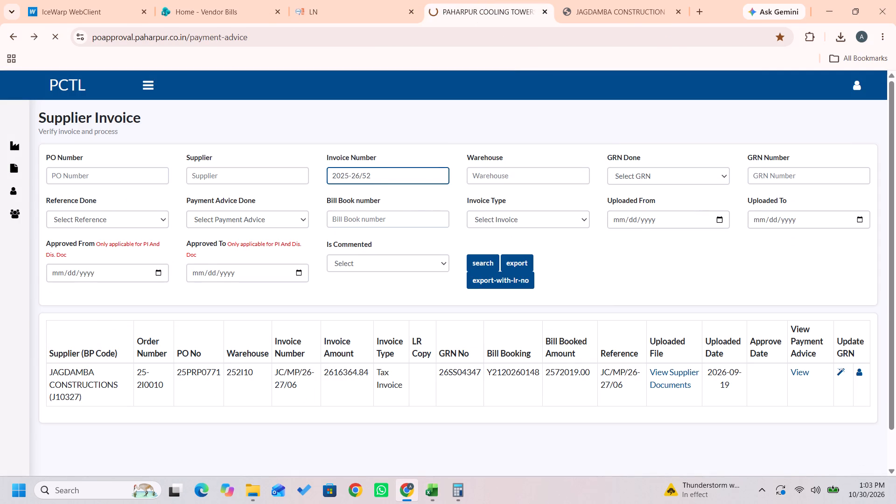
Copy the vendor name McHale India Pvt Ltd from the audit sheet and check the supplier invoice search results for it.
key(alt+Tab)
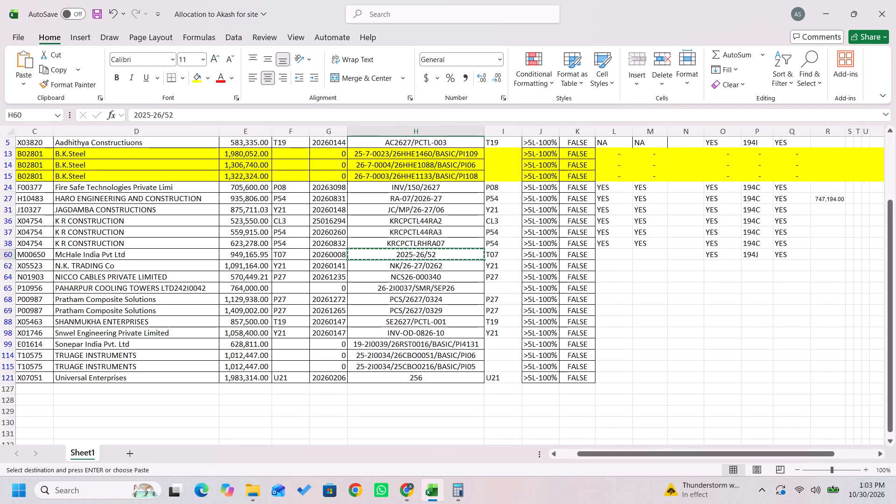
key(Left)
key(Left)
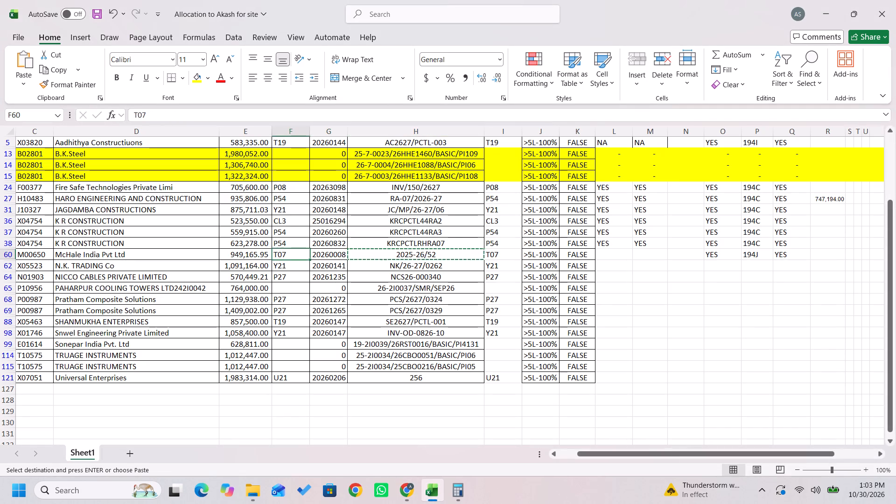
key(Left)
key(Left)
key(Left)
key(Right)
key(ctrl+c)
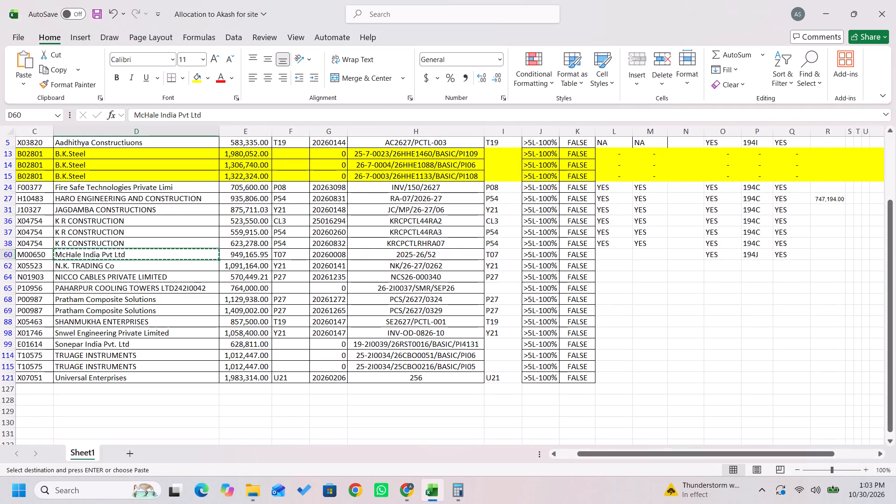
key(alt+Tab)
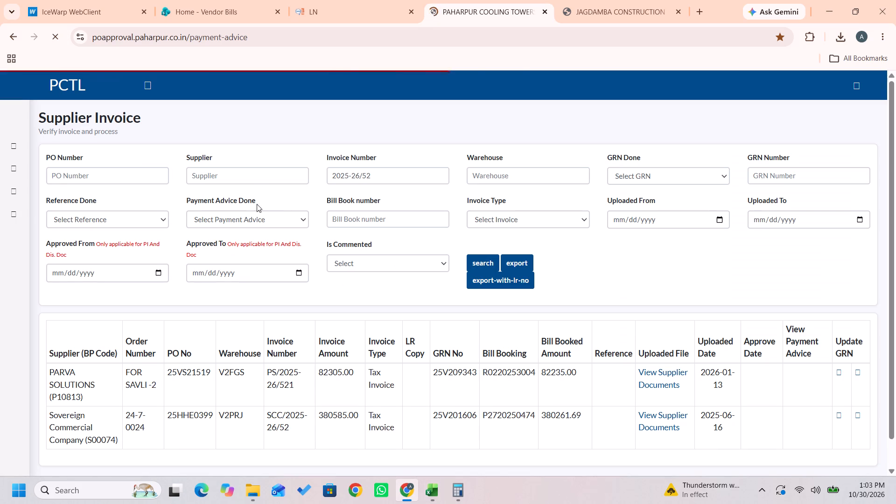
scroll(246, 469, down, 2)
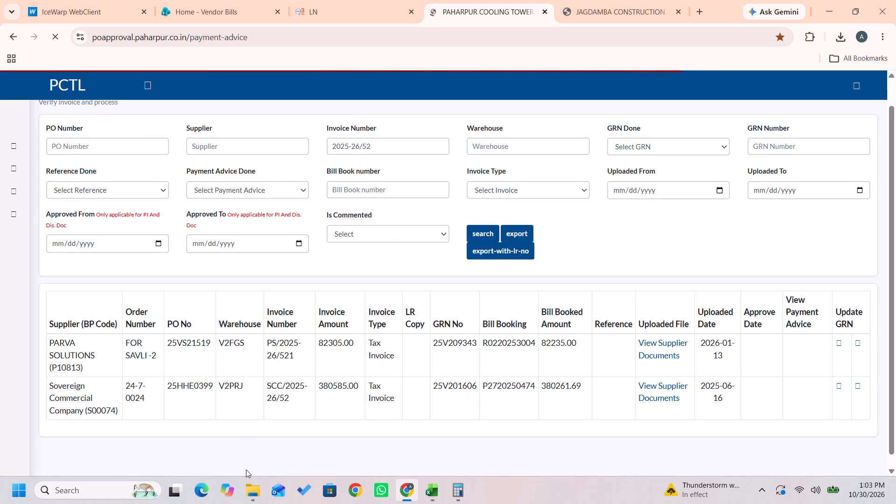
Record NO in columns L and M of the McHale India Pvt Ltd row in the audit sheet.
key(alt+Tab)
key(Right)
key(Right)
key(Right)
key(Right)
key(Right)
key(Right)
key(Right)
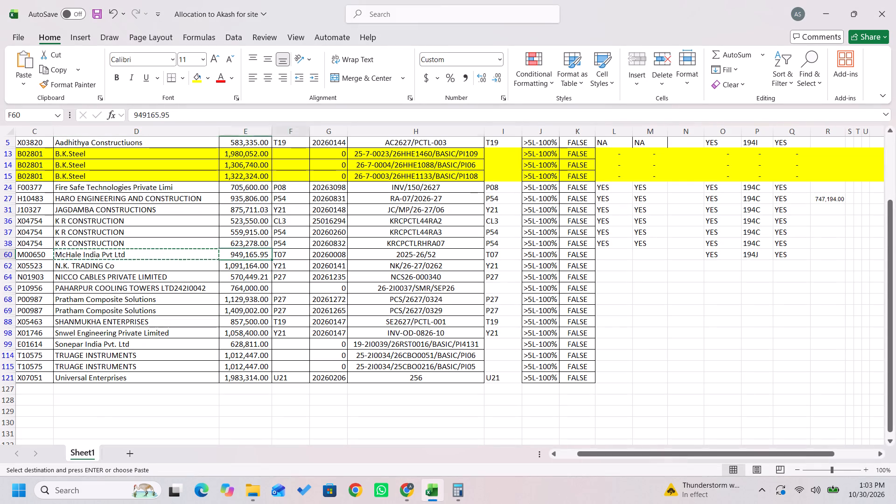
key(Right)
text(NO)
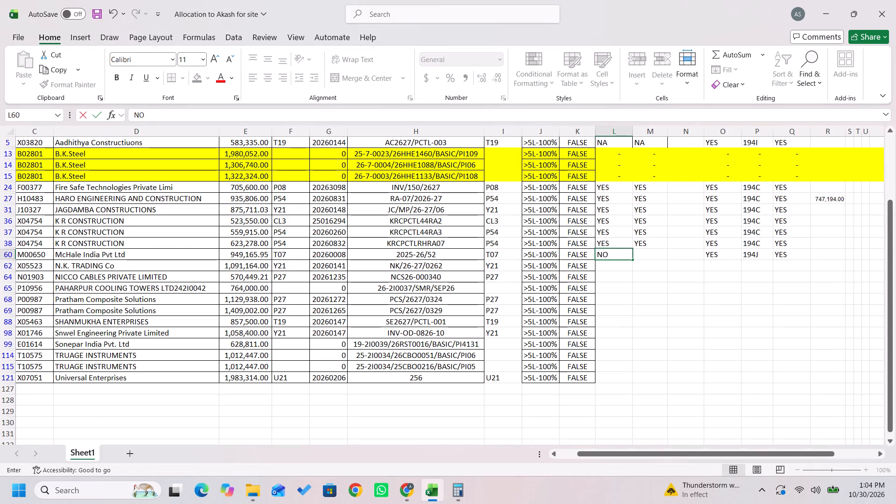
key(Right)
text(NO)
key(Right)
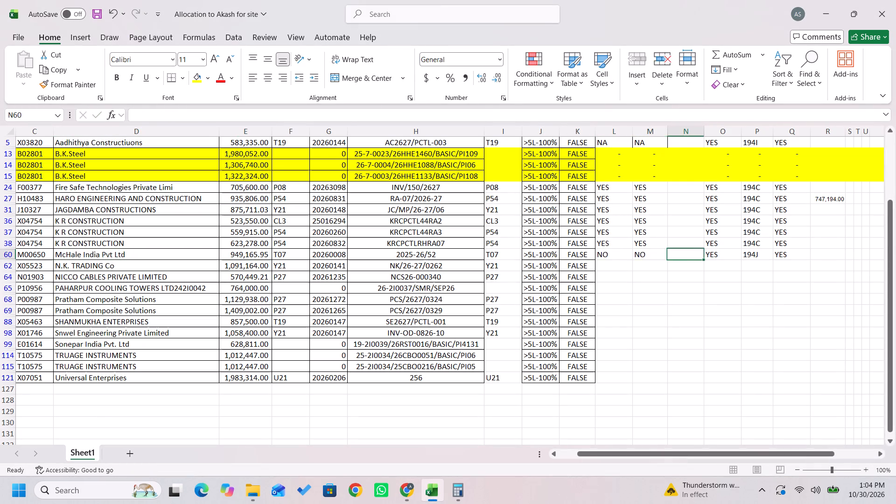
Record YES in columns L and M of the N.K. Trading Co row.
key(Down)
key(Left)
key(Left)
text(YES)
key(Right)
text(YES)
key(Left)
Copy N.K. Trading Co's vendor code X05523 from the audit sheet and filter LN's Accounts Payable 360 by that pay-to business partner.
key(Left)
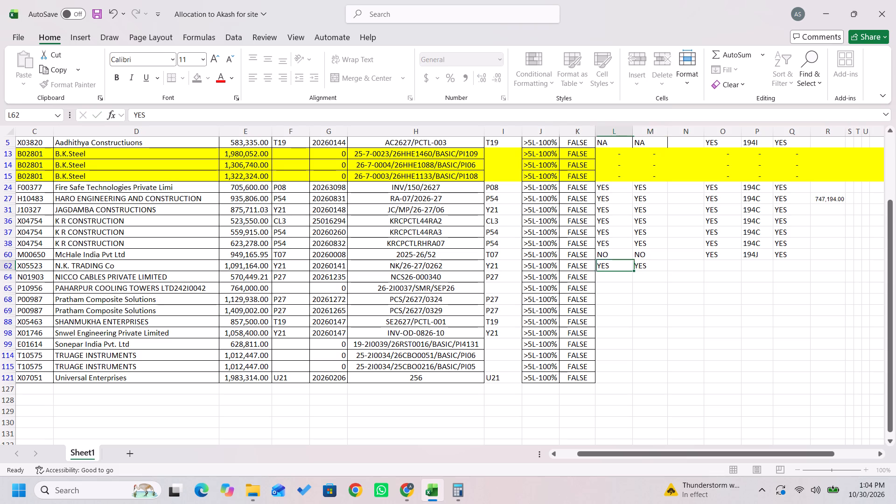
key(Left)
key(Left)
key(Left)
key(Left)
key(Left)
key(Left)
key(Left)
key(Left)
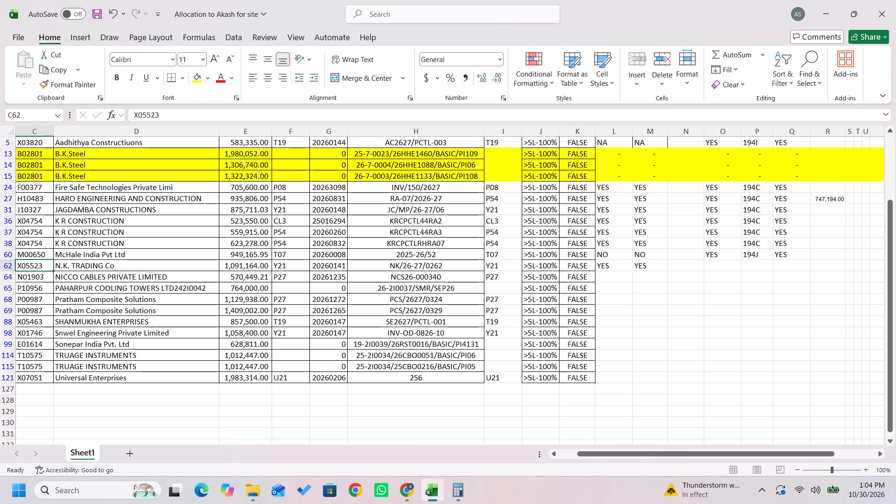
key(ctrl+c)
key(alt+Tab)
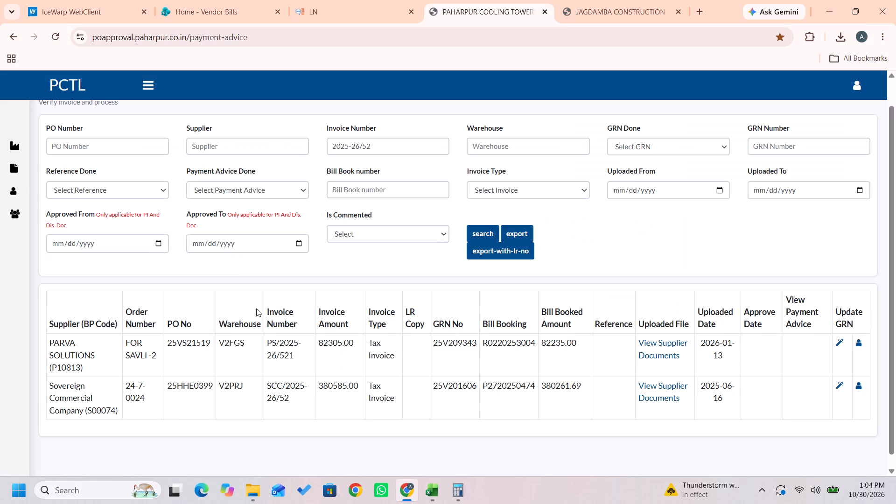
click(318, 0)
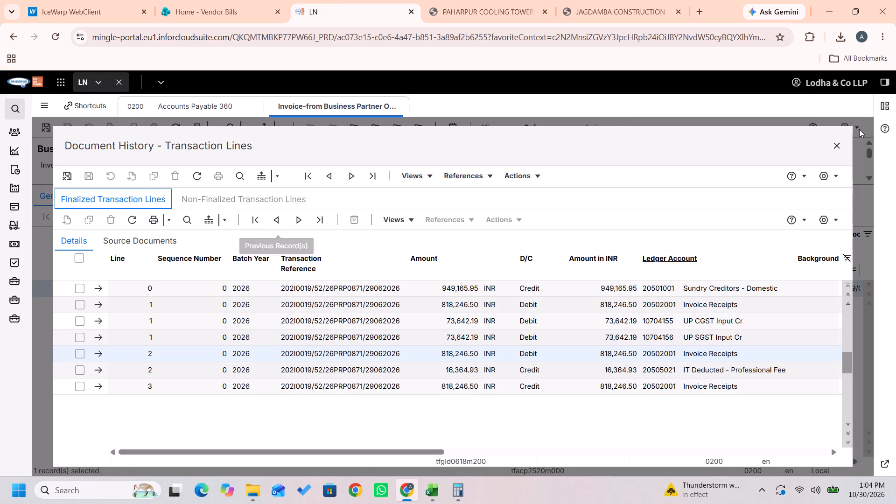
key(Escape)
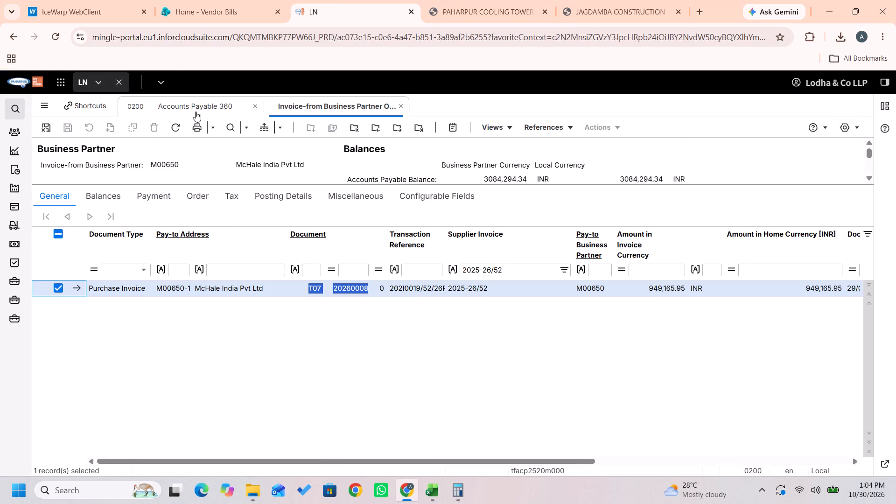
click(196, 114)
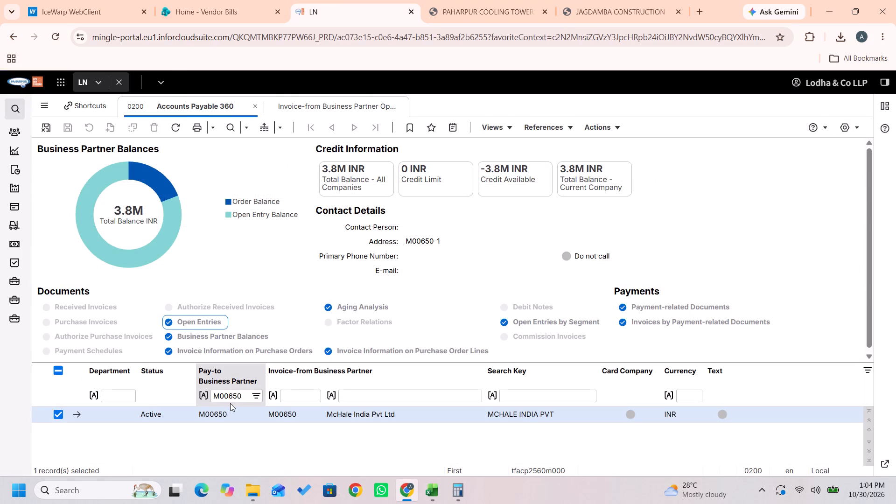
click(230, 403)
click(233, 398)
key(ctrl+v)
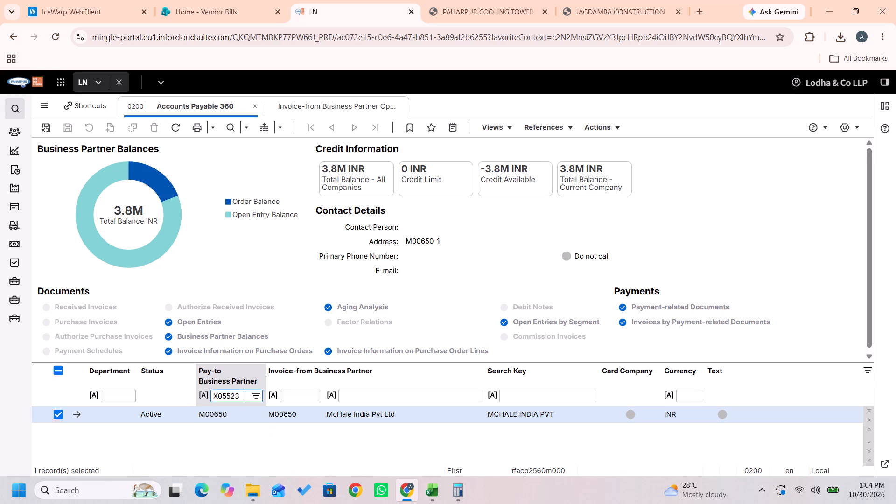
key(Return)
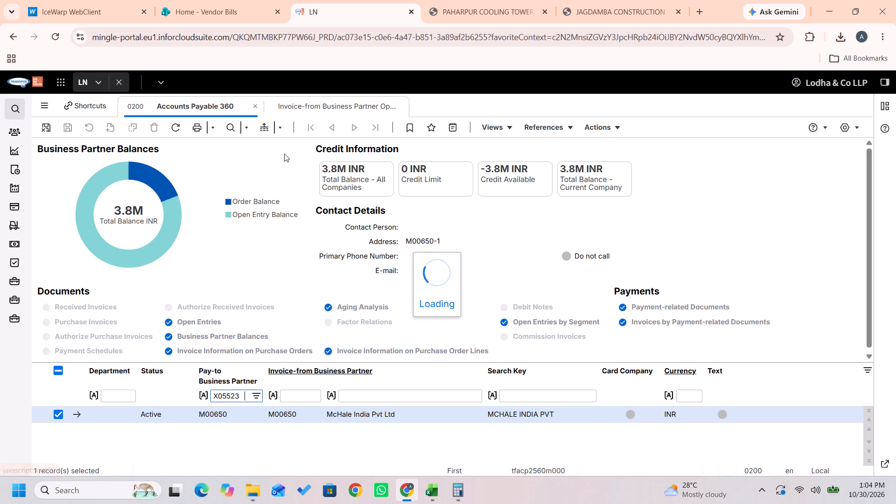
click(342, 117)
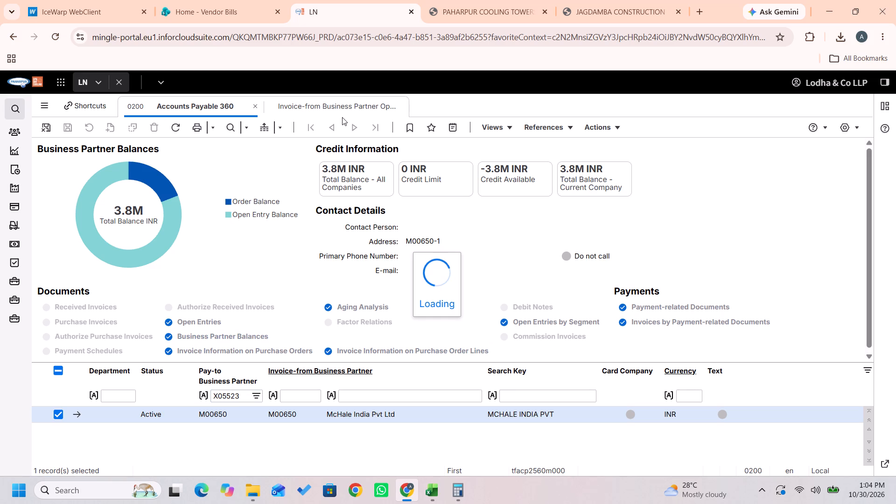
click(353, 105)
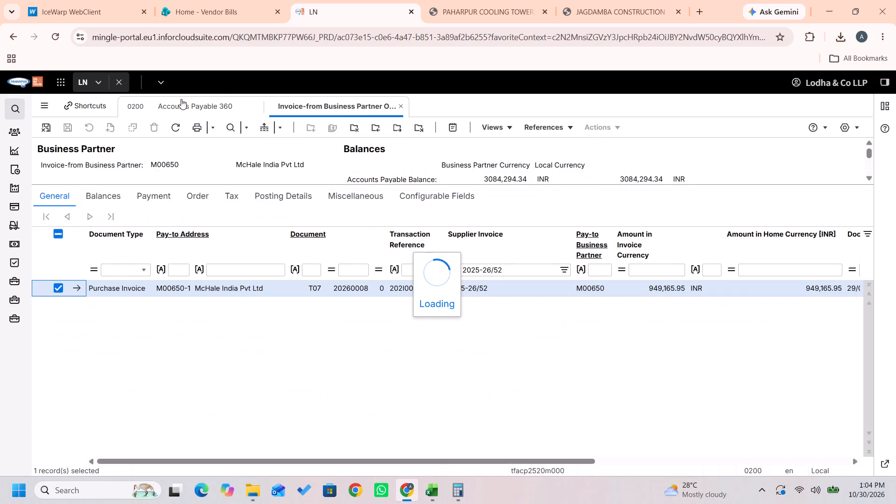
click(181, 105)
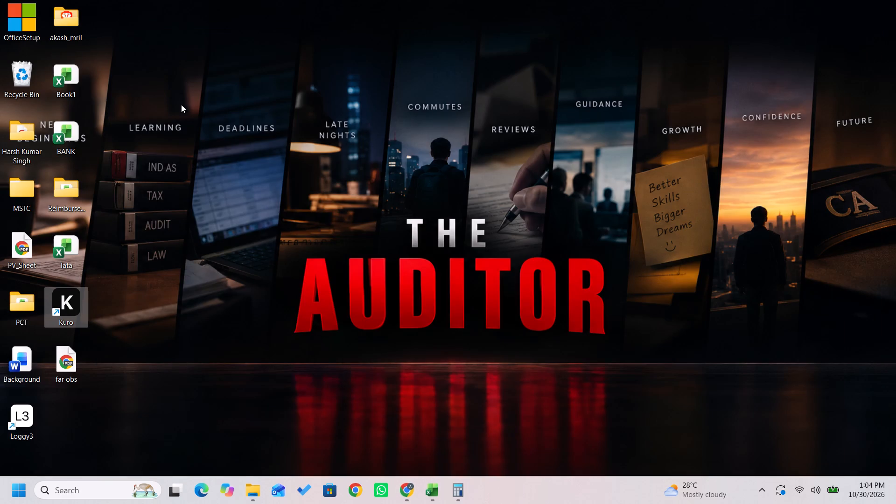
Launch Kuro from the desktop.
double_click(64, 298)
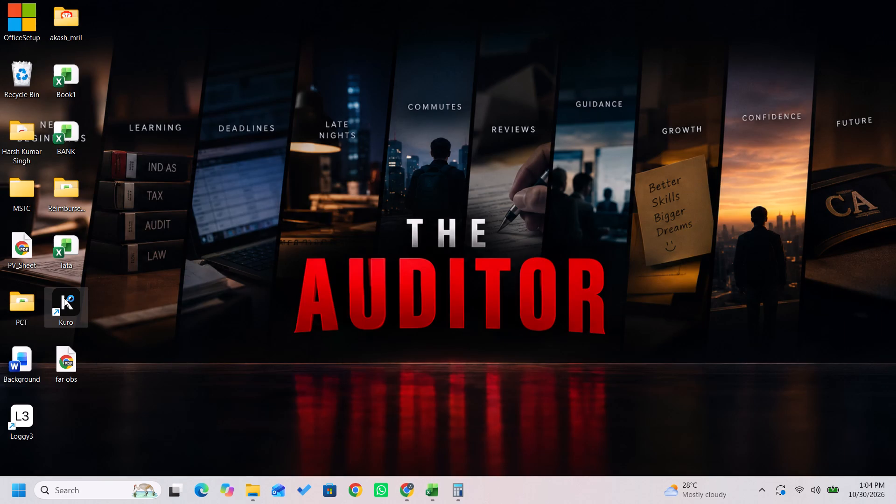